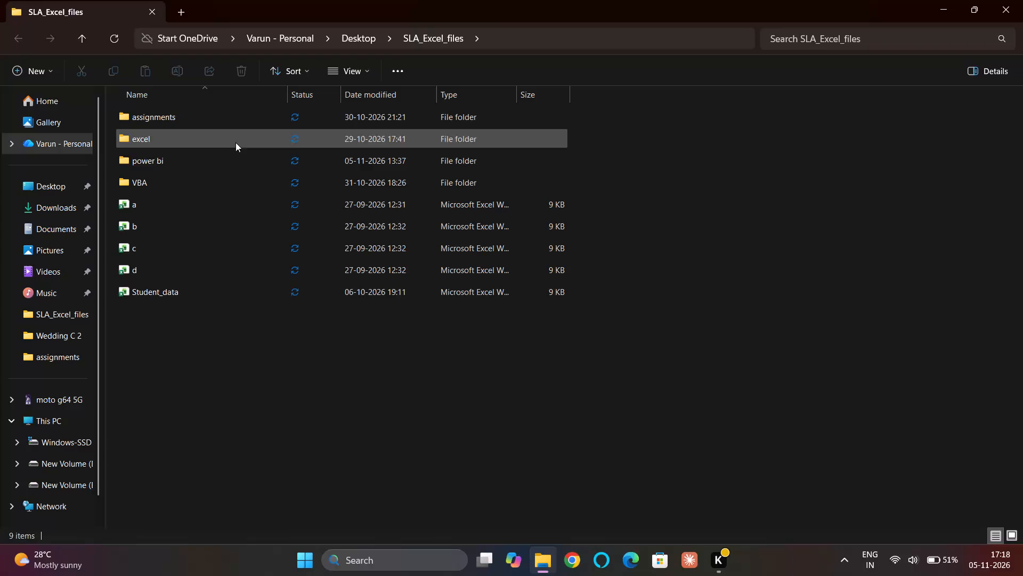
# Open the PowerBi report from the power bi folder.
pyautogui.doubleClick(208, 161)
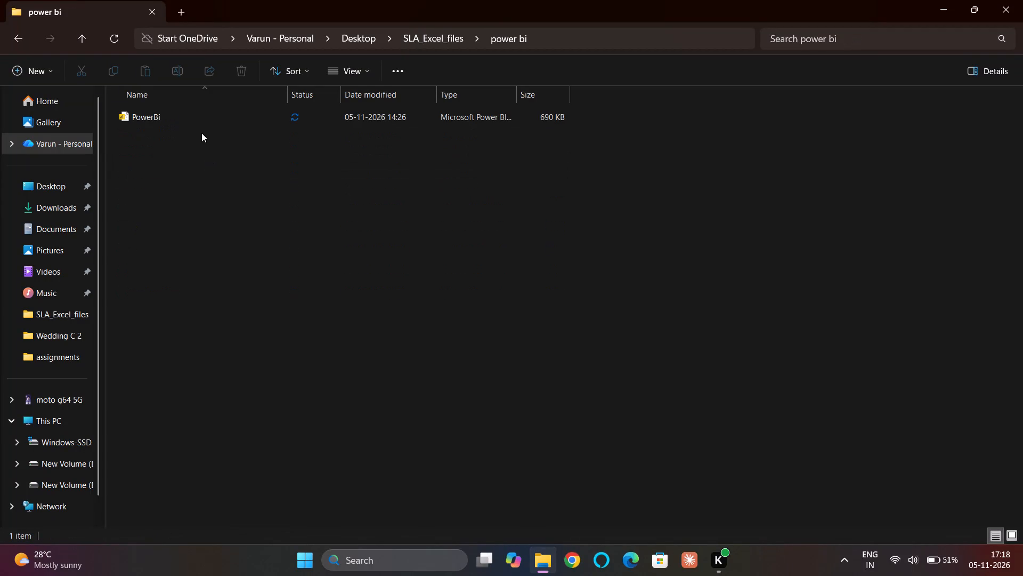
pyautogui.doubleClick(191, 121)
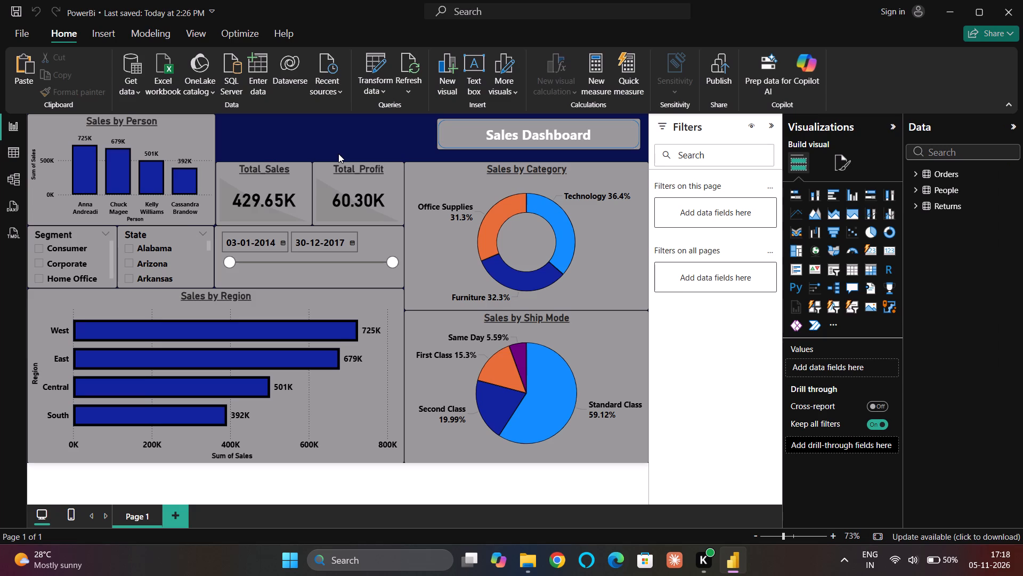
# Delete the Sales Dashboard title shape from the dark blue header banner.
pyautogui.click(504, 127)
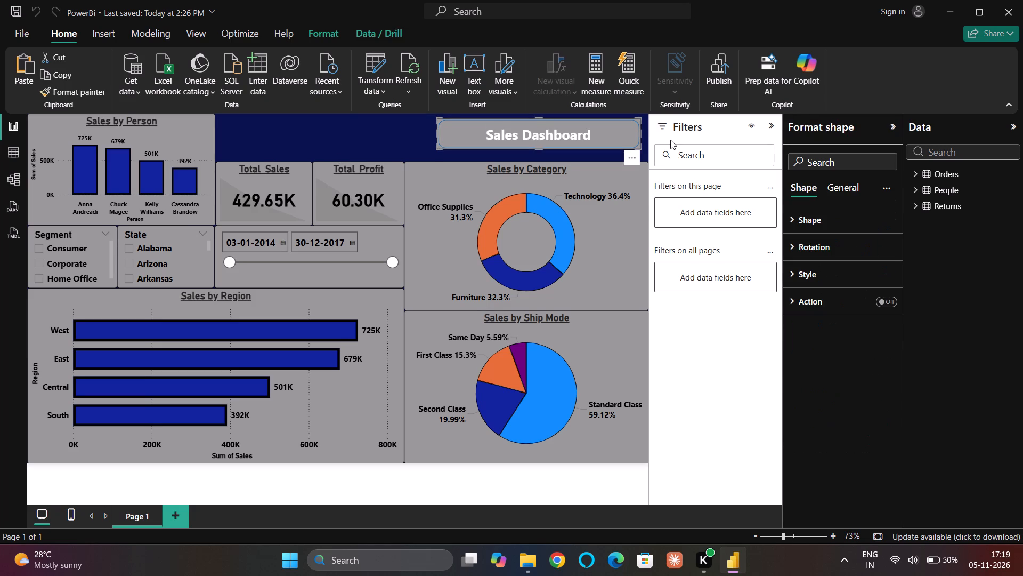
pyautogui.press('Delete')
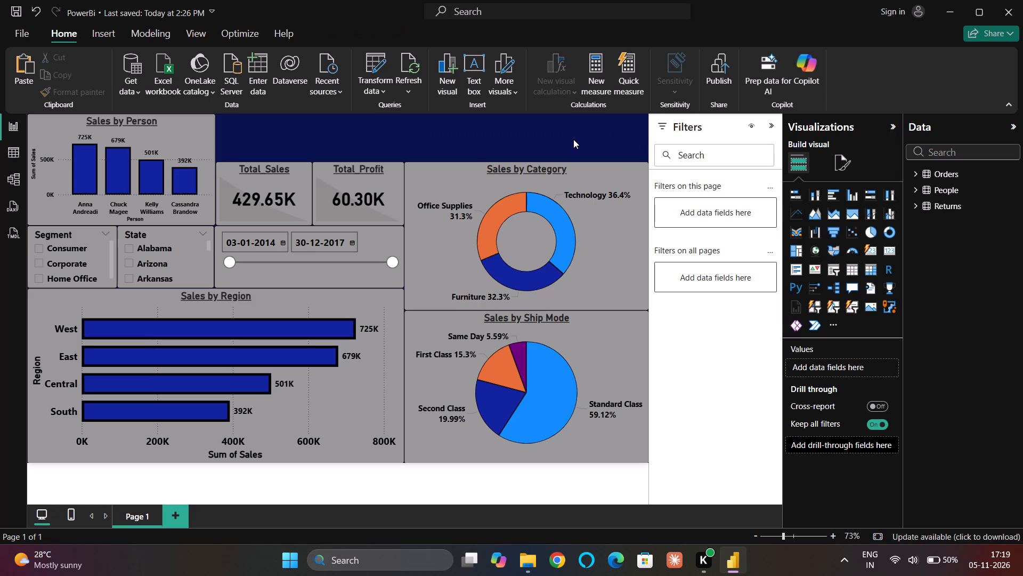
# Insert a rounded rectangle and fit it into the header area directly above the Total Sales and Total Profit cards.
pyautogui.click(110, 34)
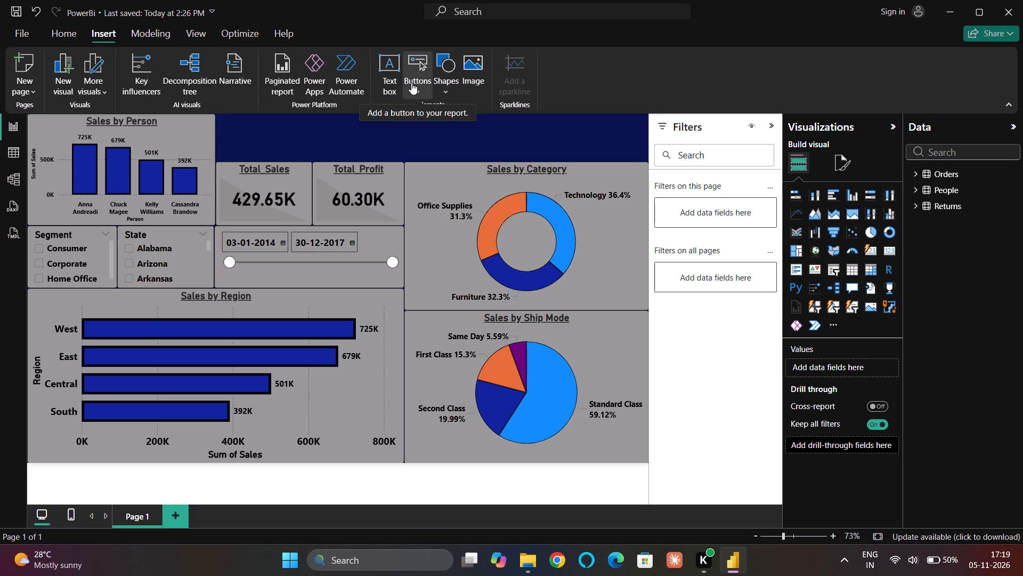
pyautogui.click(442, 84)
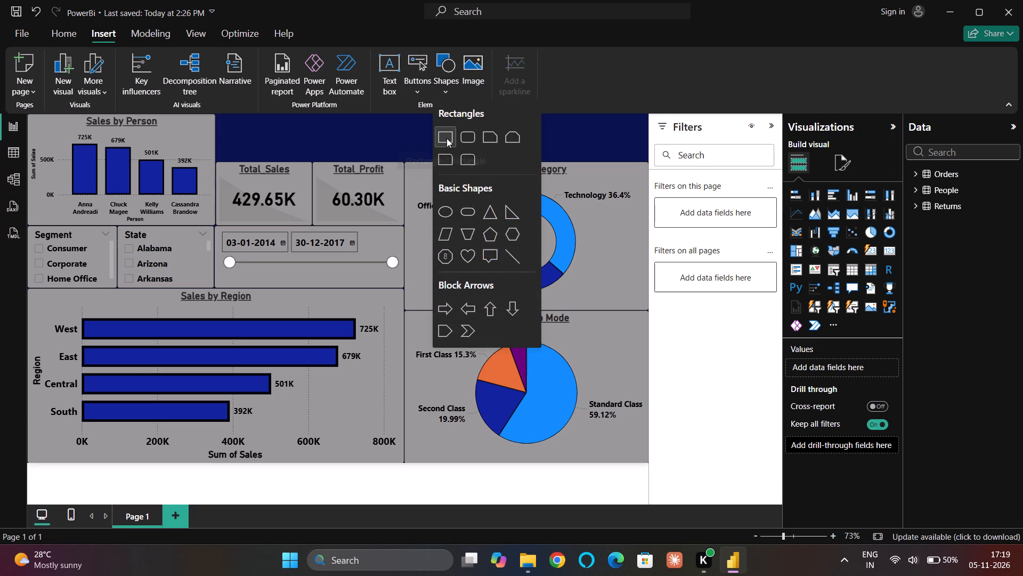
pyautogui.click(460, 140)
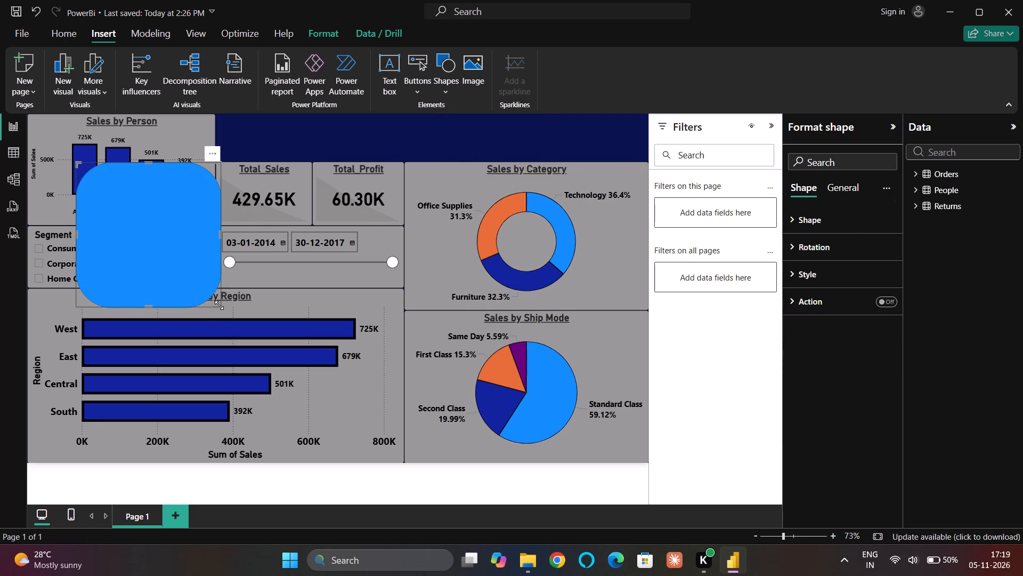
pyautogui.moveTo(220, 304); pyautogui.dragTo(358, 202)
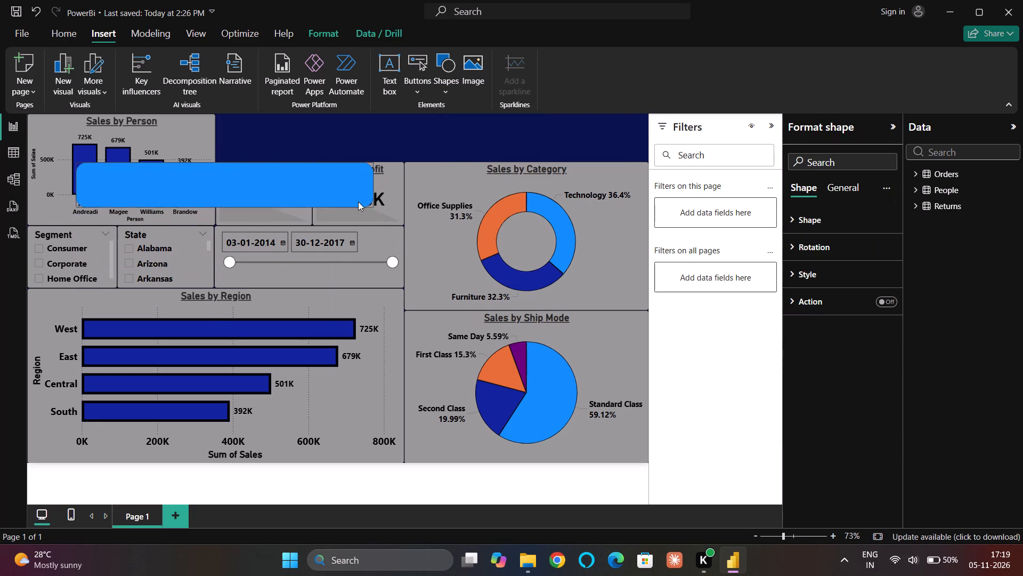
pyautogui.moveTo(358, 202); pyautogui.dragTo(301, 194)
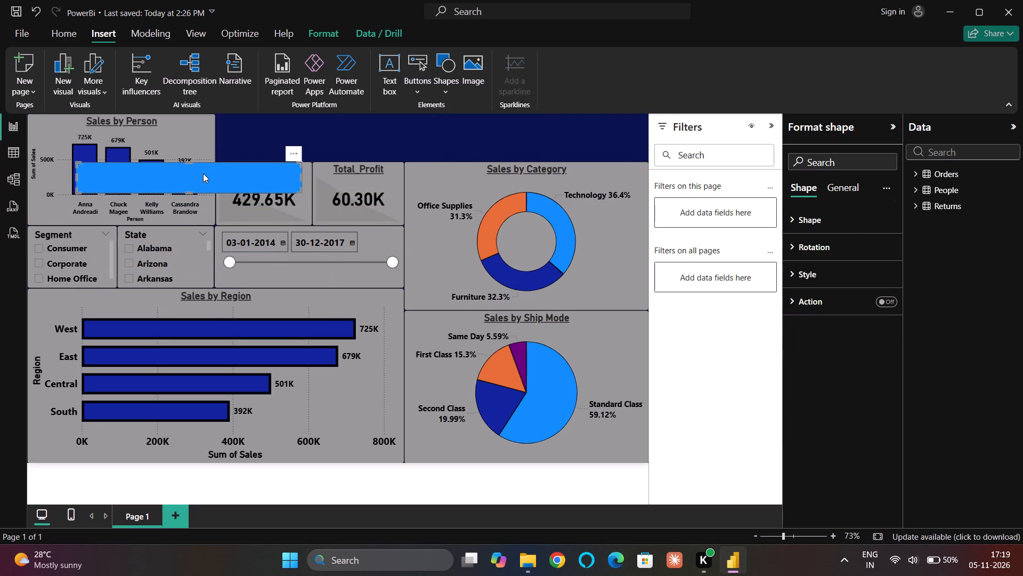
pyautogui.moveTo(203, 173); pyautogui.dragTo(319, 129)
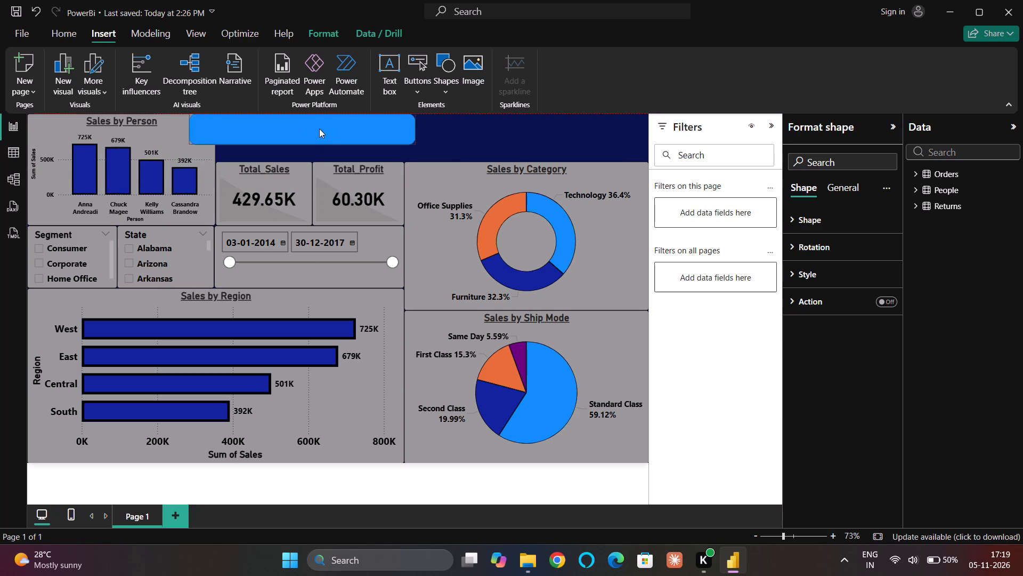
pyautogui.moveTo(319, 129); pyautogui.dragTo(346, 127)
pyautogui.moveTo(441, 141); pyautogui.dragTo(401, 154)
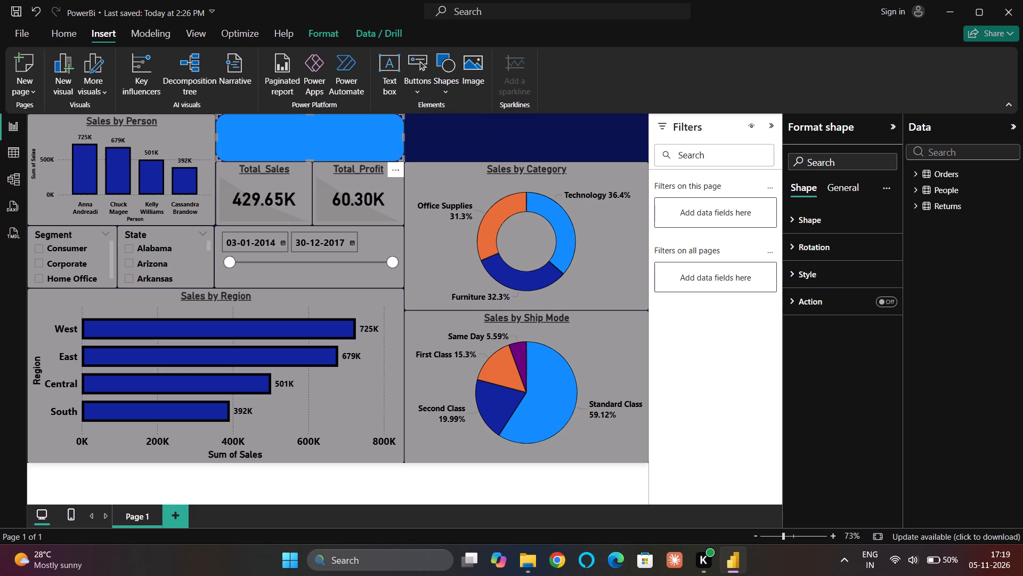
# Examine the new rounded rectangle's formatting options, including its shape type, rotation, fill and other style settings.
pyautogui.click(841, 194)
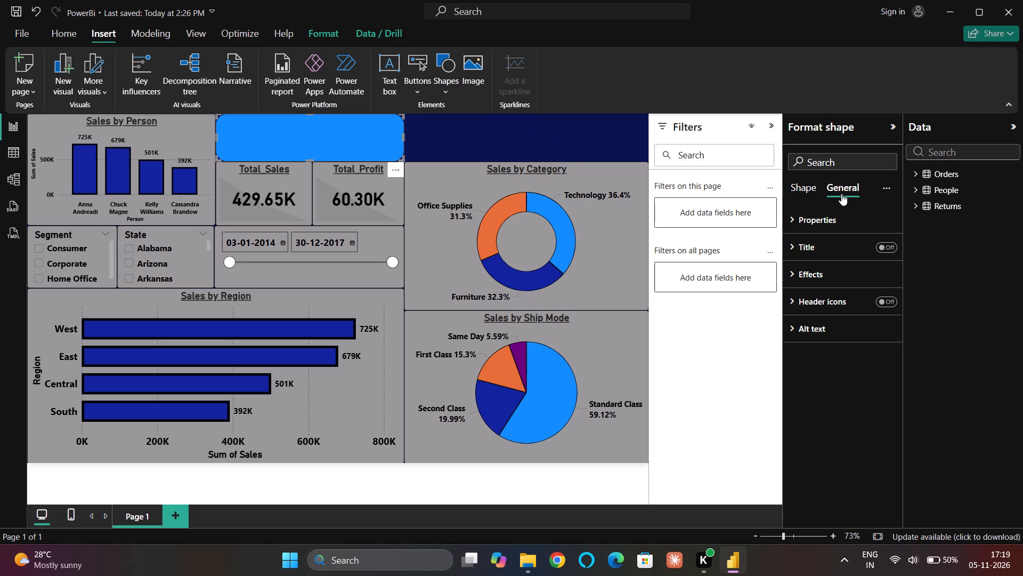
pyautogui.click(805, 187)
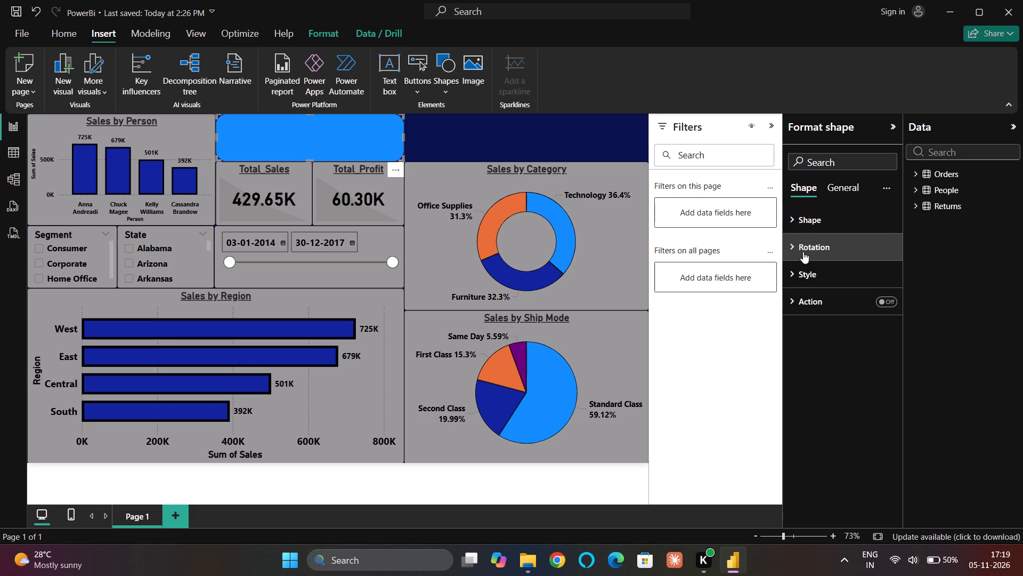
pyautogui.click(827, 228)
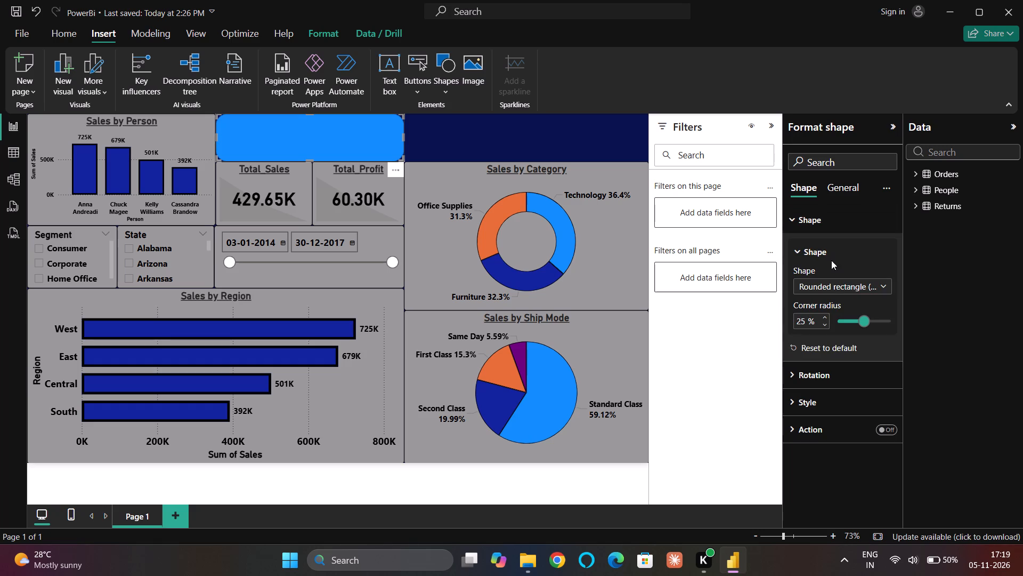
pyautogui.click(827, 286)
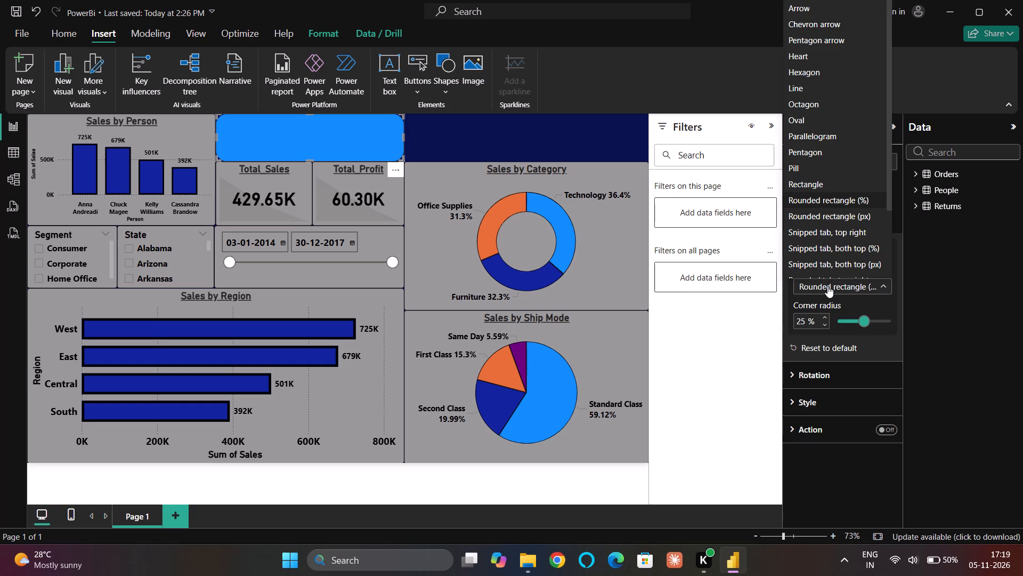
pyautogui.click(827, 286)
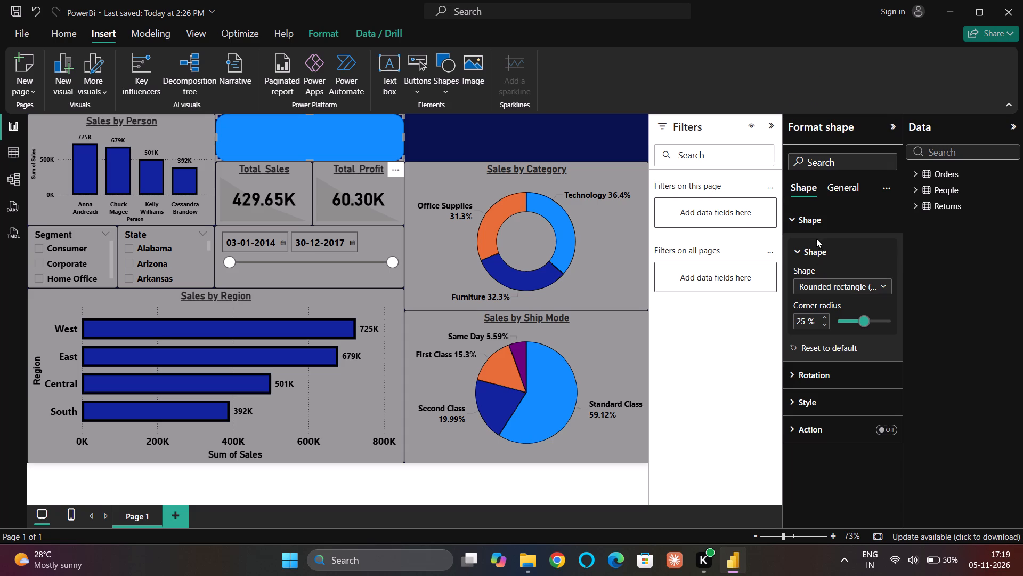
pyautogui.click(799, 245)
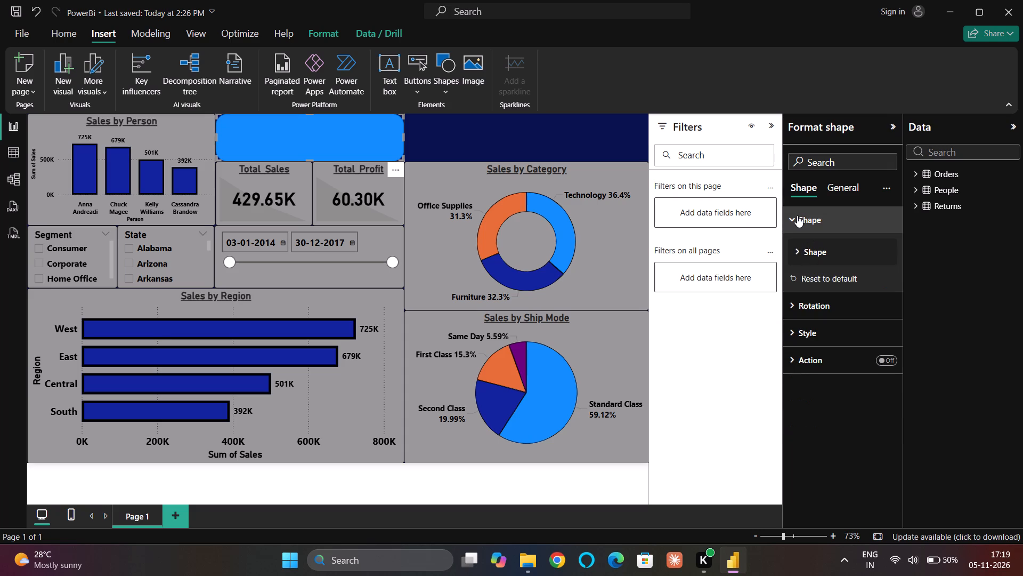
pyautogui.click(797, 215)
pyautogui.click(793, 246)
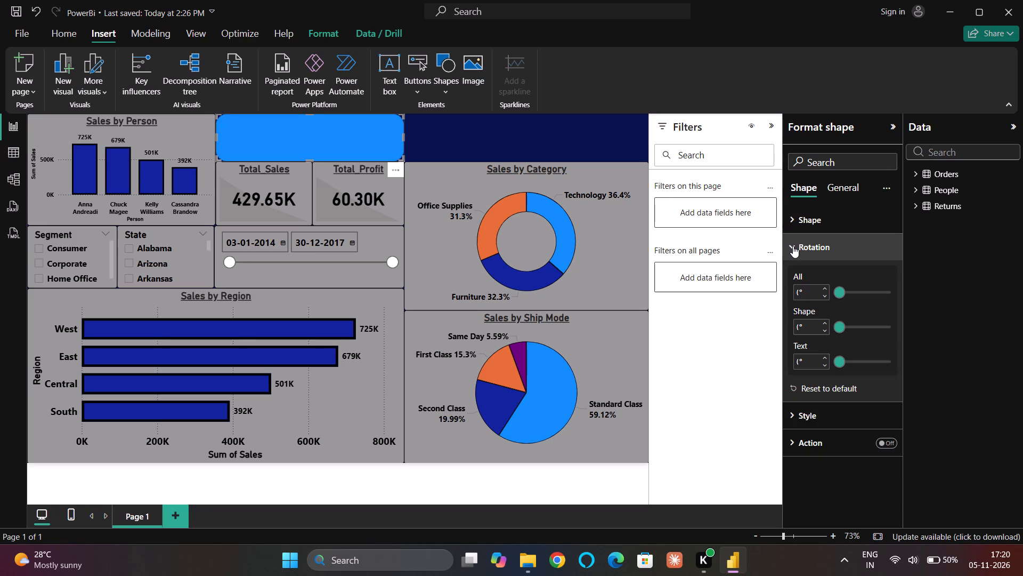
pyautogui.click(793, 246)
pyautogui.click(800, 270)
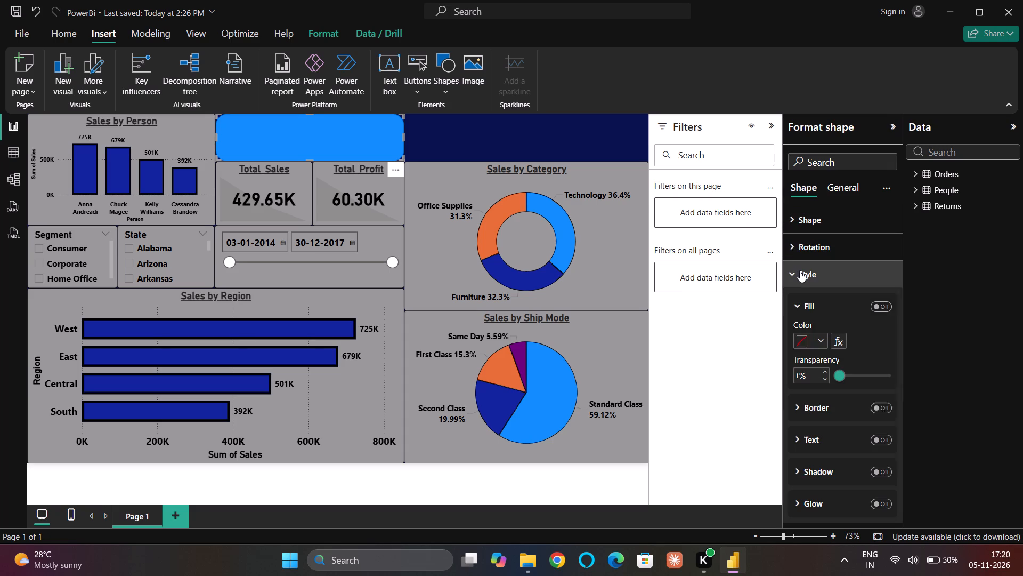
pyautogui.click(817, 341)
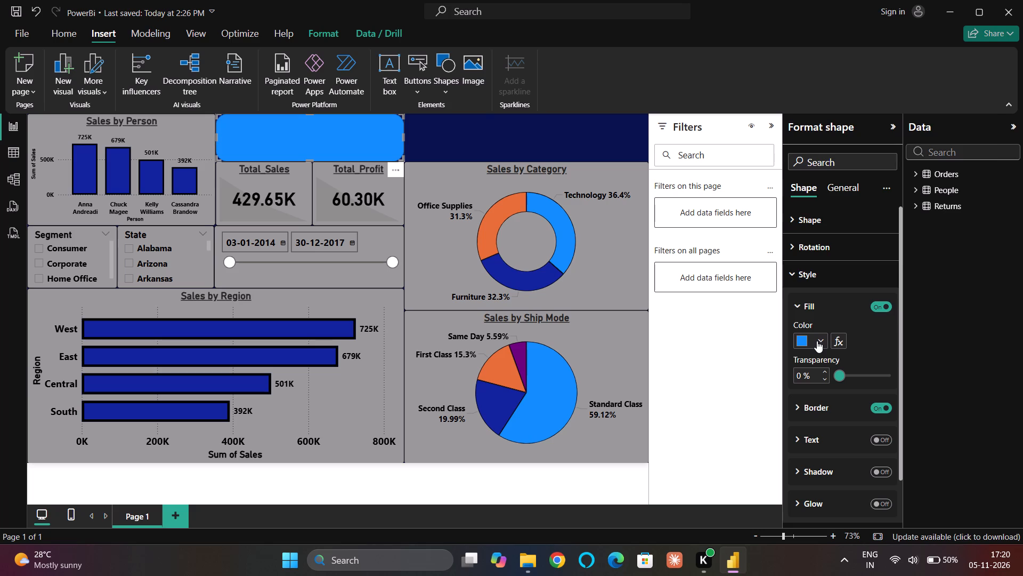
pyautogui.click(817, 341)
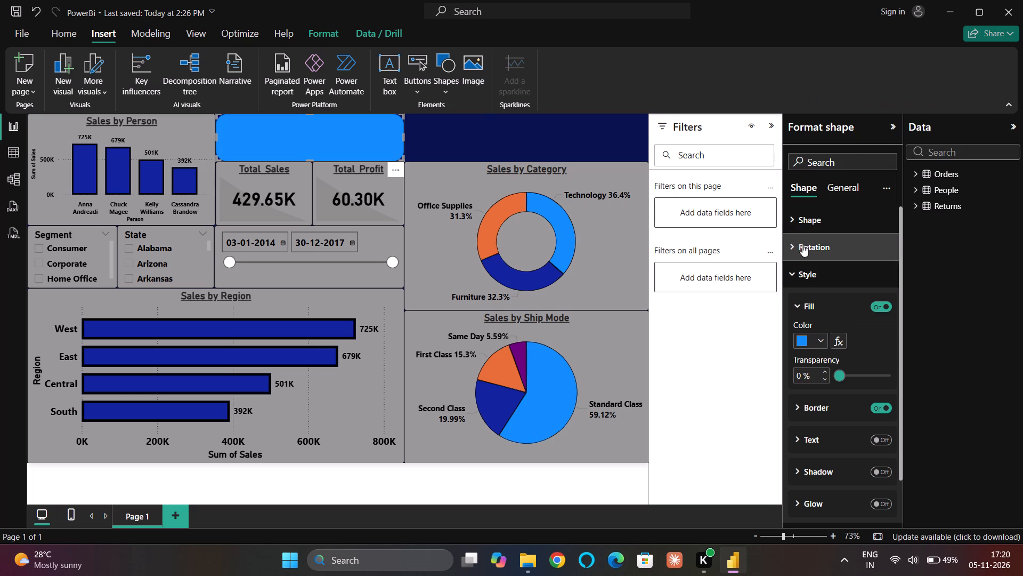
pyautogui.click(801, 191)
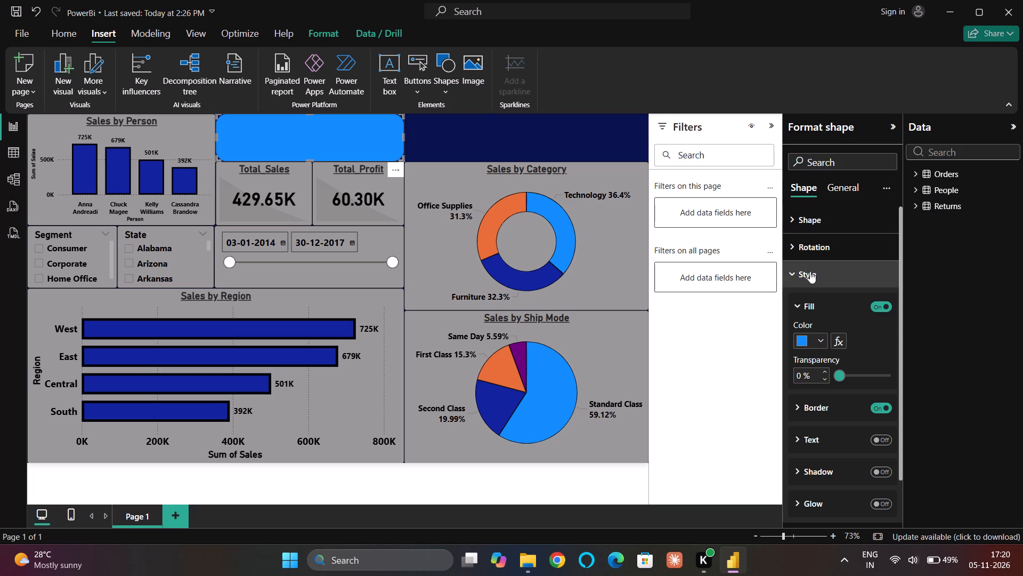
pyautogui.click(795, 308)
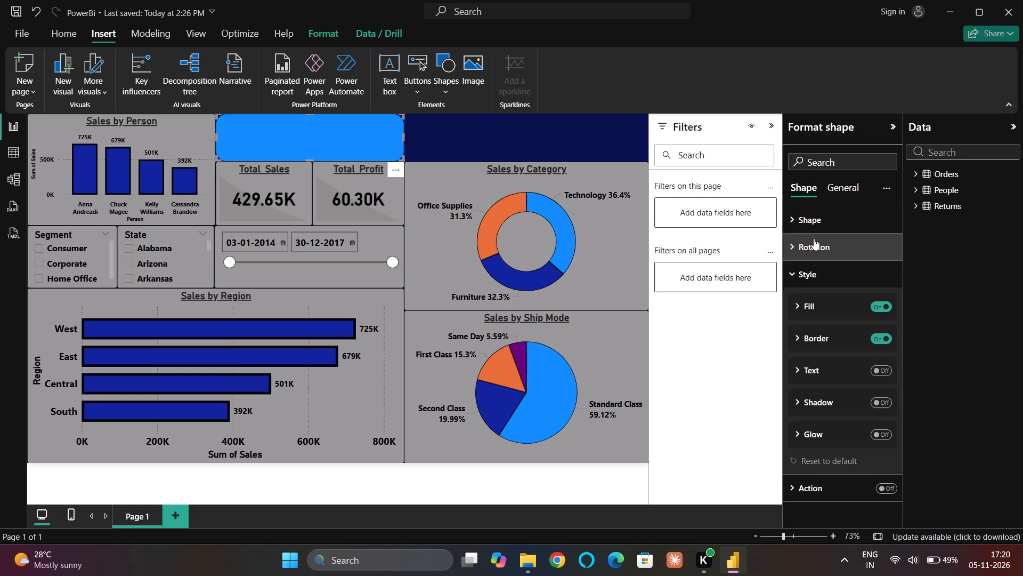
pyautogui.scroll(6, 831, 290)
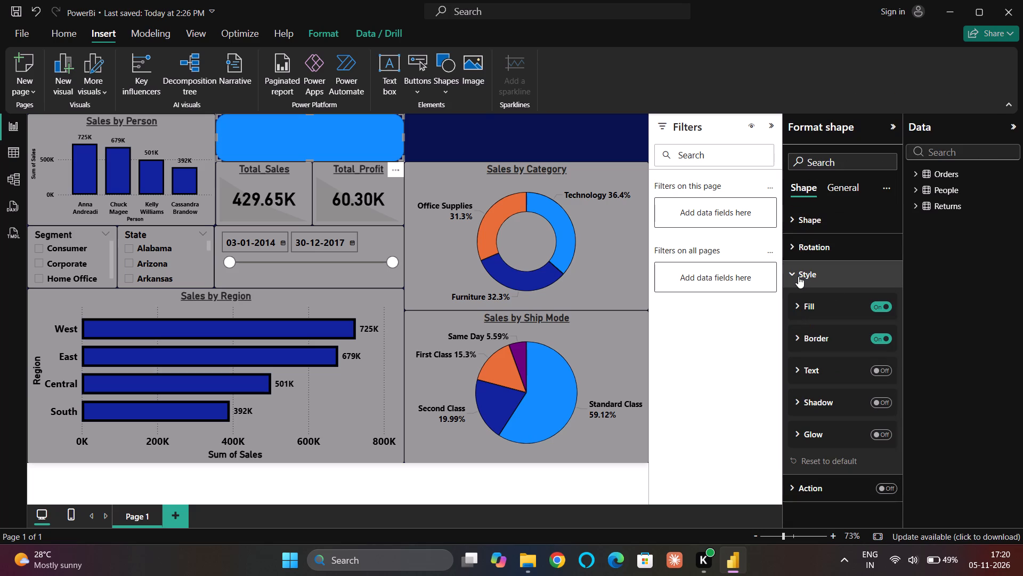
pyautogui.click(798, 276)
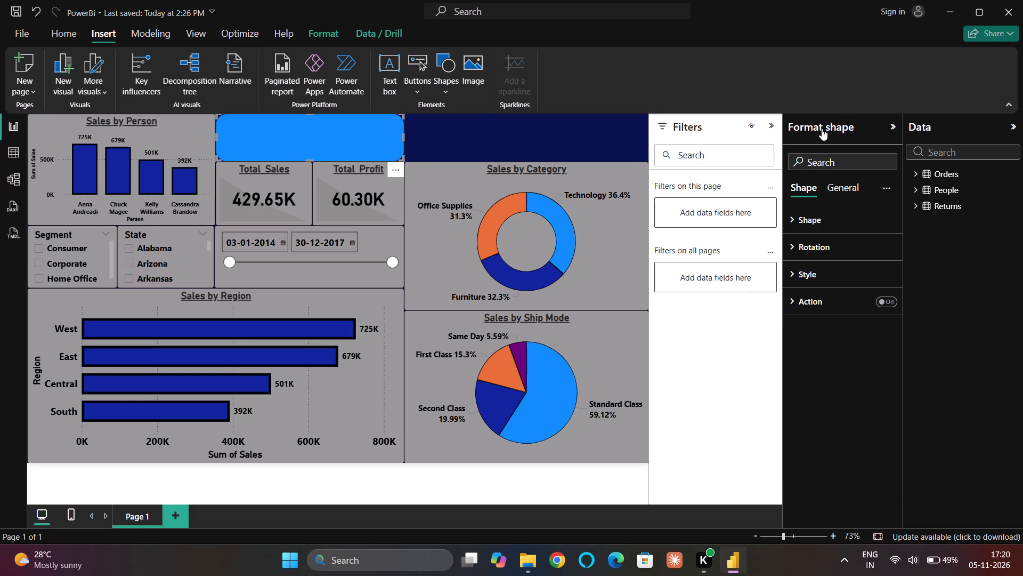
pyautogui.click(822, 128)
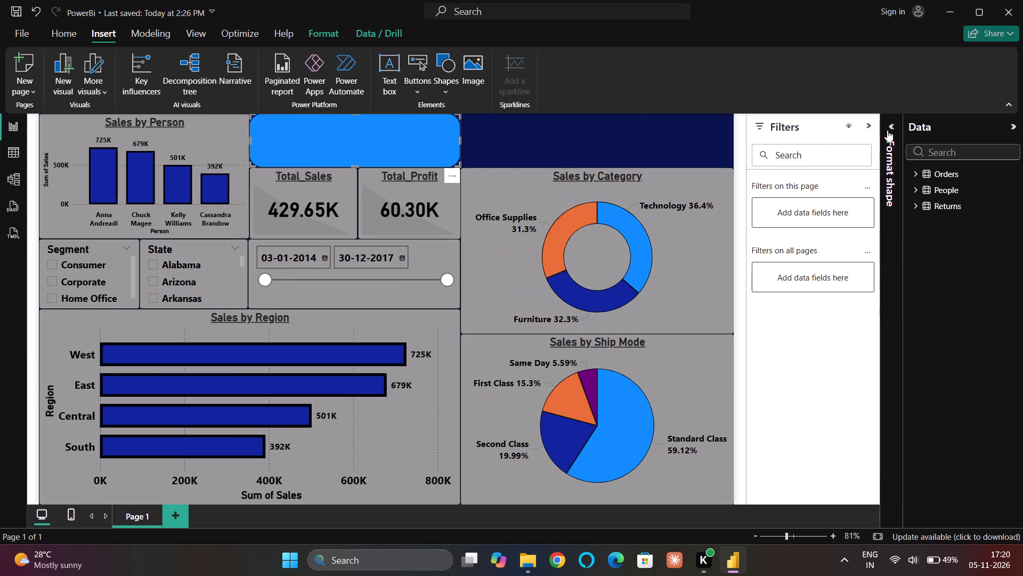
pyautogui.click(887, 130)
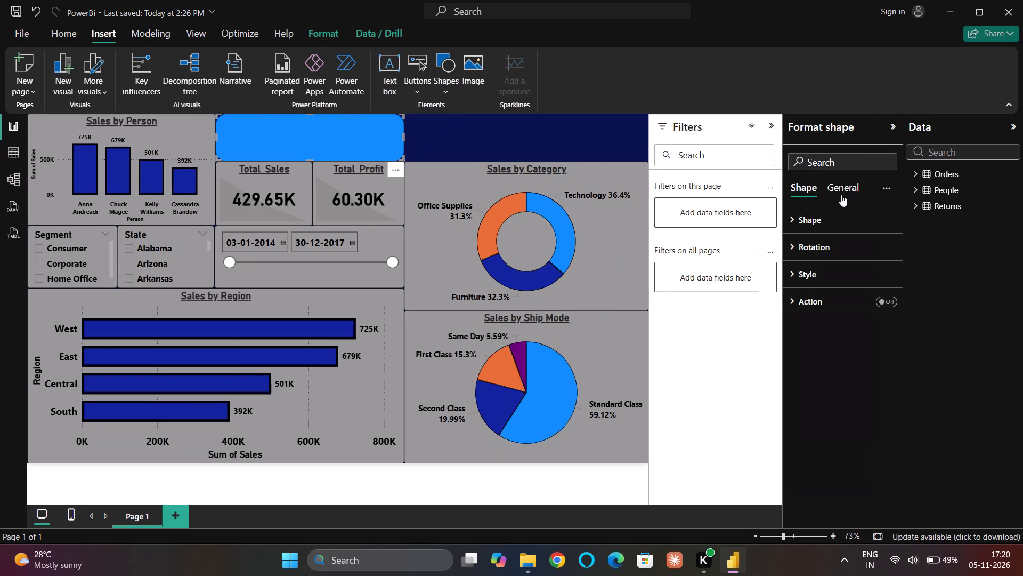
pyautogui.click(841, 195)
pyautogui.click(808, 190)
# Copy the Sales by Person chart's formatting onto the blue rounded rectangle with Format painter.
pyautogui.click(183, 124)
pyautogui.hotkey('ctrl', 'c')
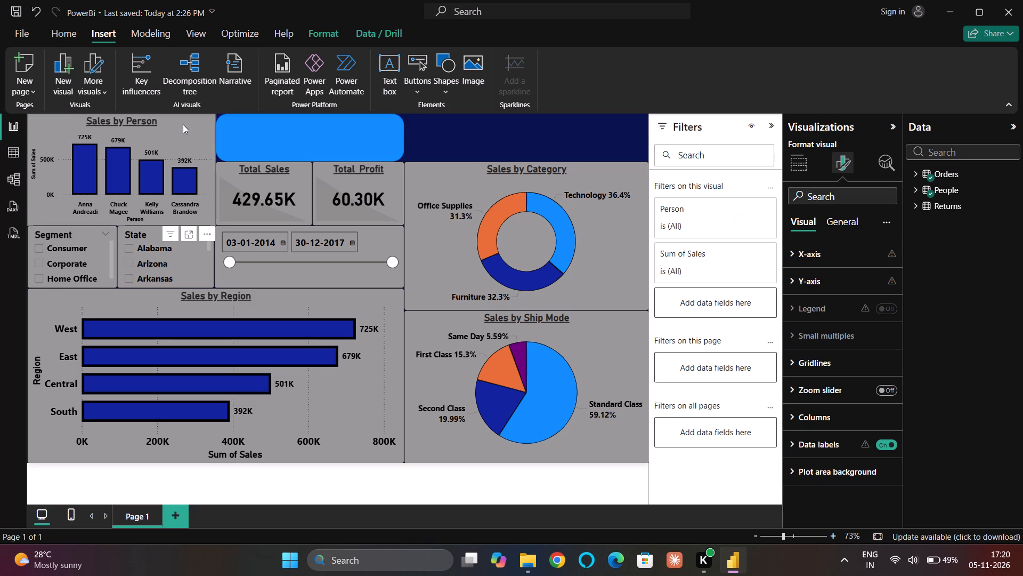
pyautogui.click(62, 28)
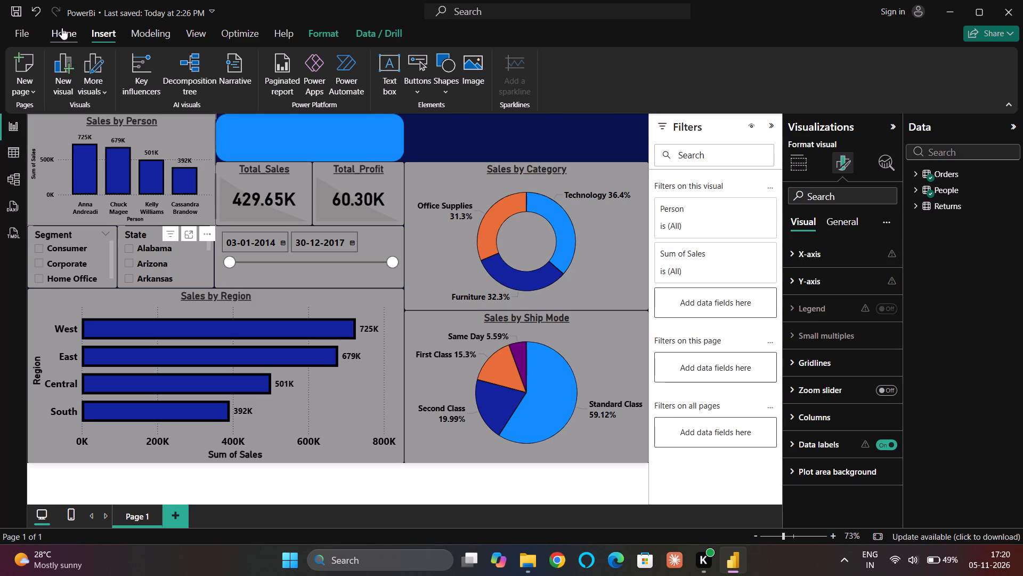
pyautogui.click(64, 91)
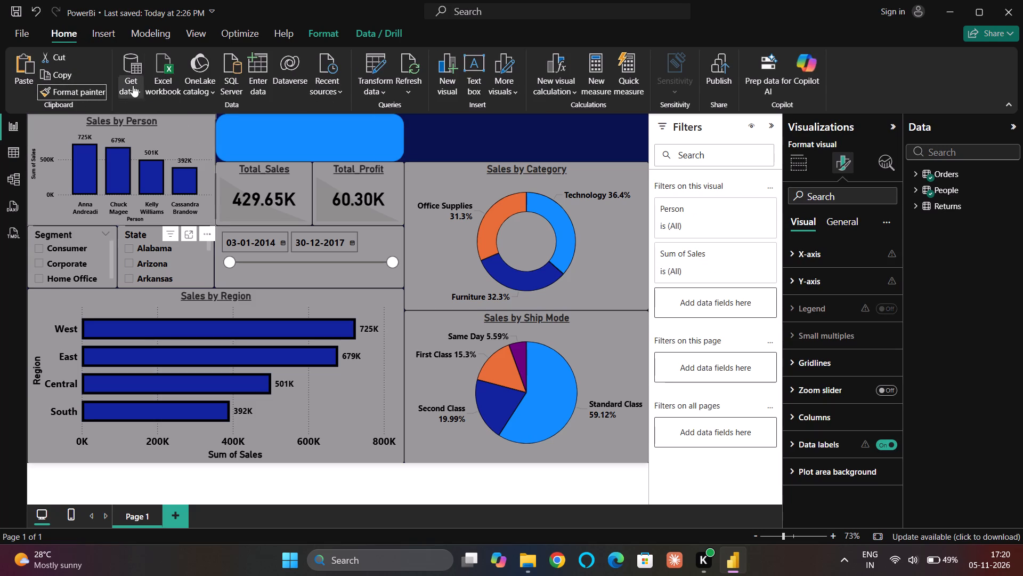
pyautogui.click(251, 124)
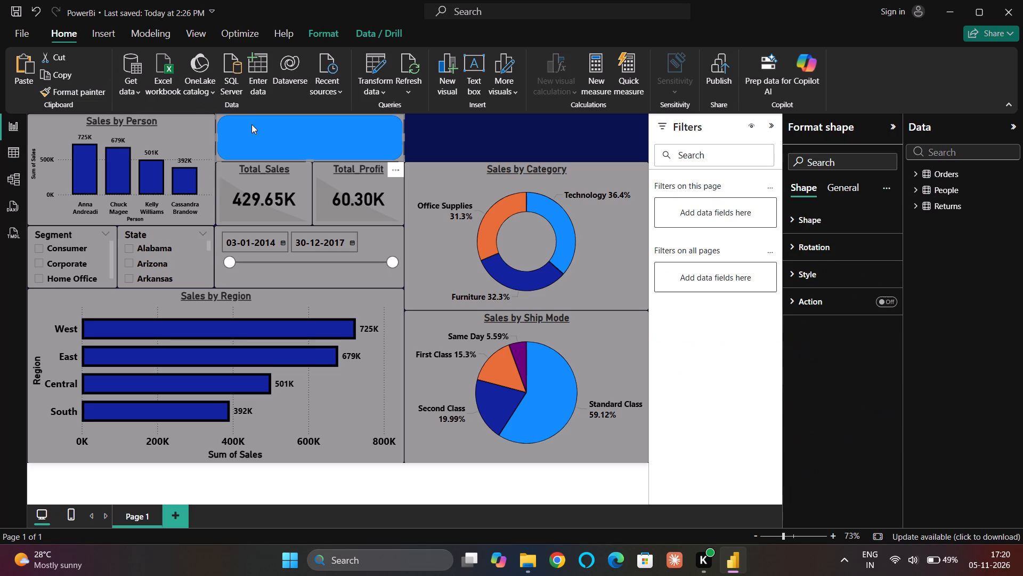
pyautogui.click(387, 132)
pyautogui.click(504, 125)
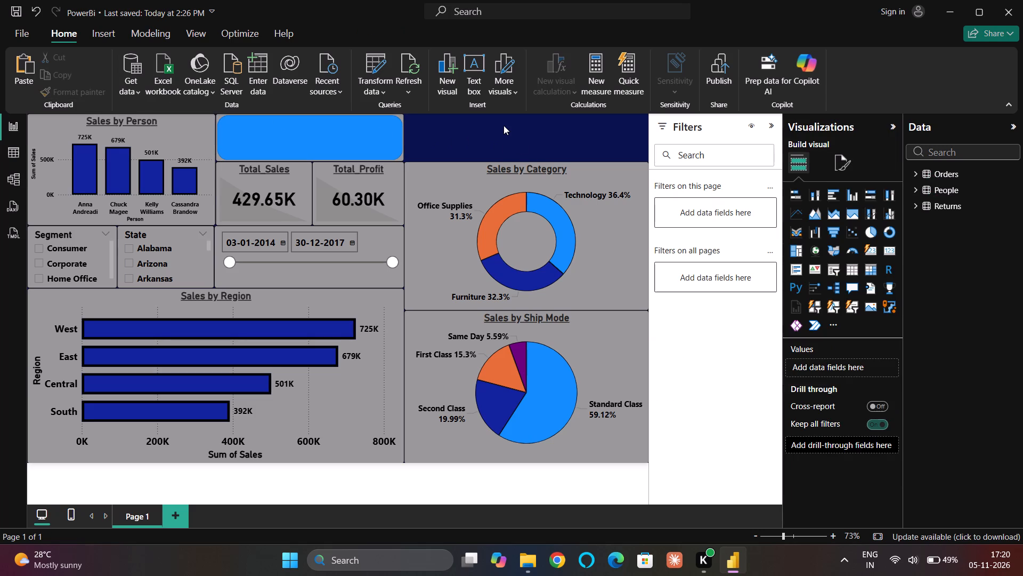
pyautogui.click(383, 131)
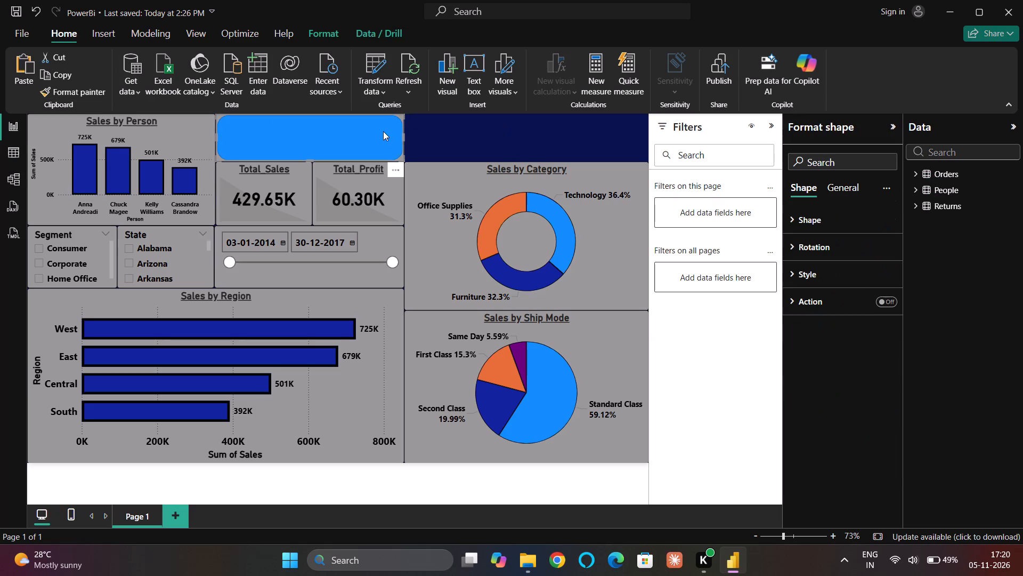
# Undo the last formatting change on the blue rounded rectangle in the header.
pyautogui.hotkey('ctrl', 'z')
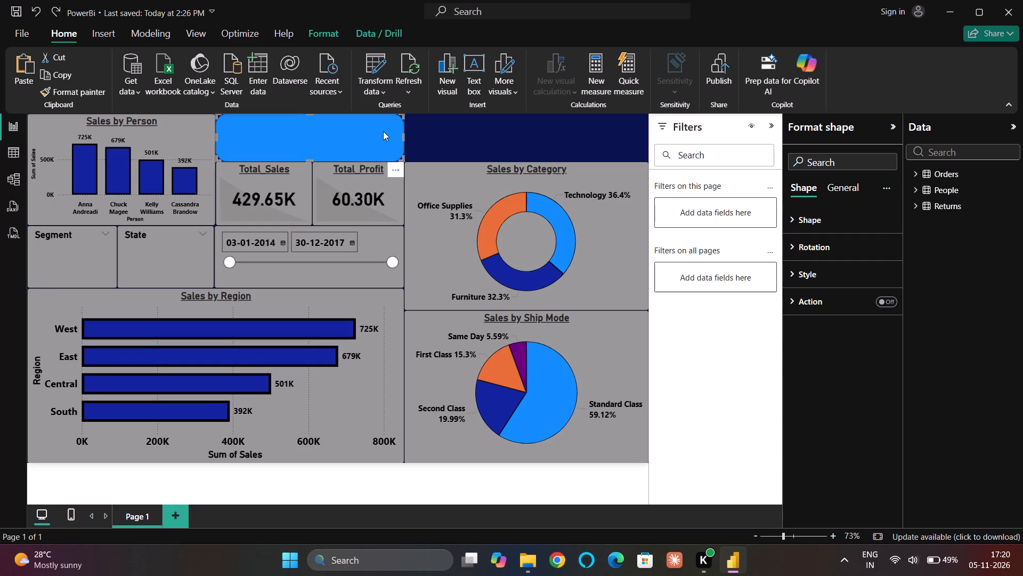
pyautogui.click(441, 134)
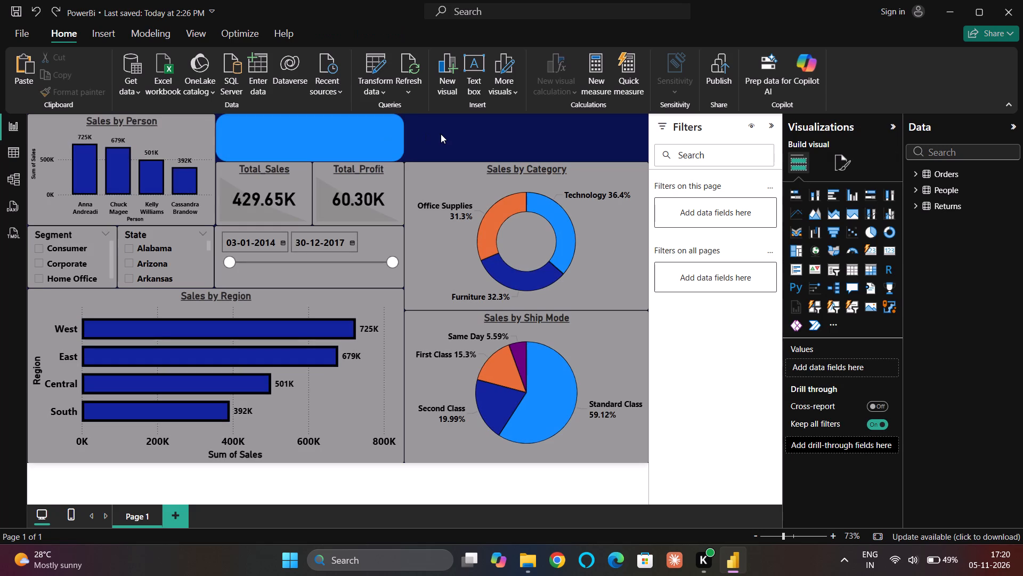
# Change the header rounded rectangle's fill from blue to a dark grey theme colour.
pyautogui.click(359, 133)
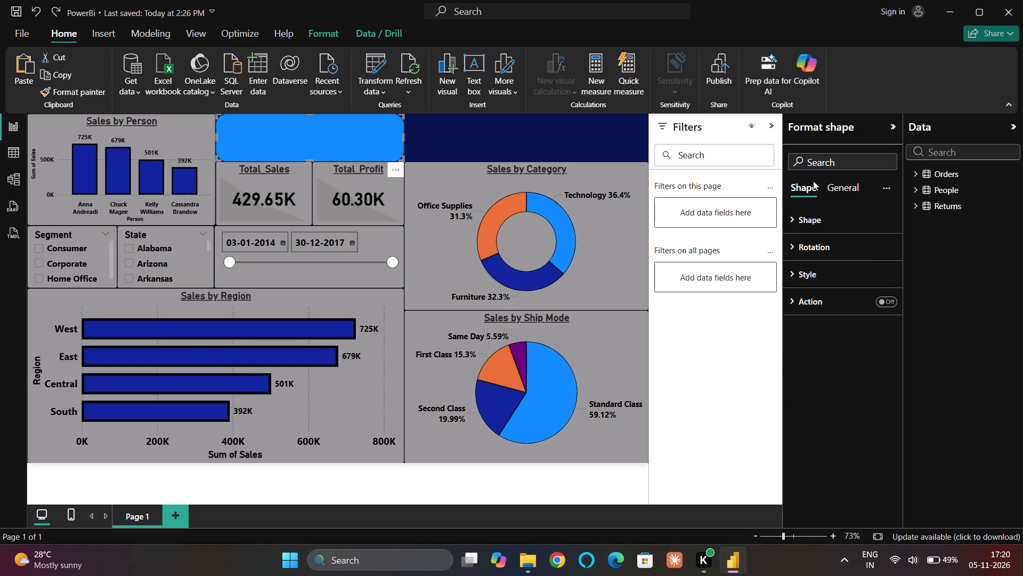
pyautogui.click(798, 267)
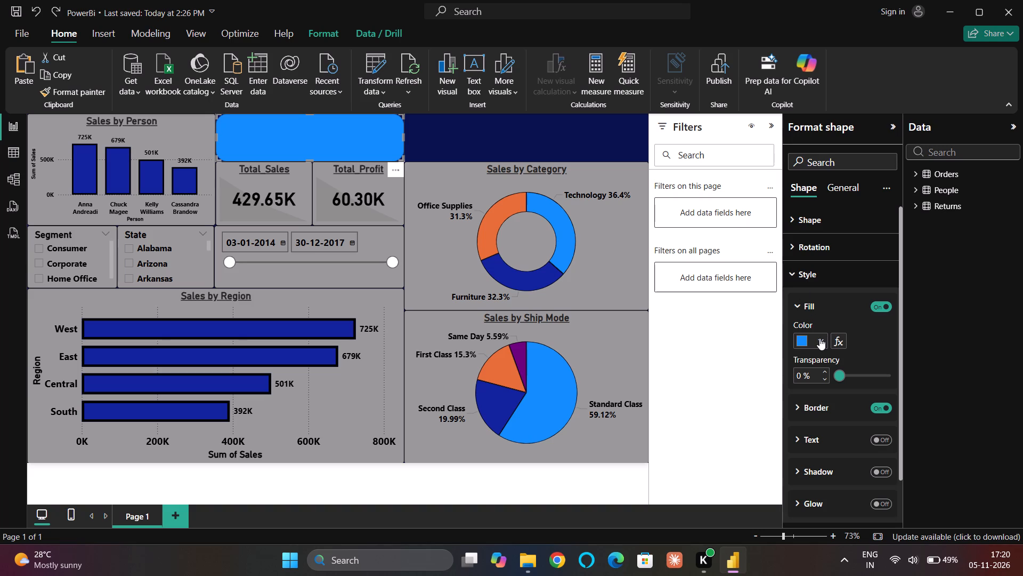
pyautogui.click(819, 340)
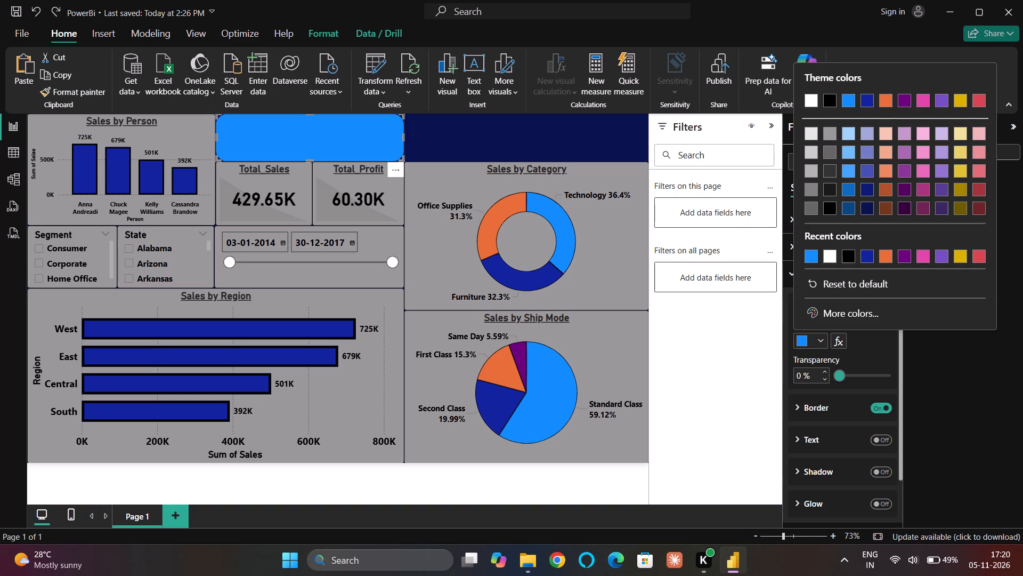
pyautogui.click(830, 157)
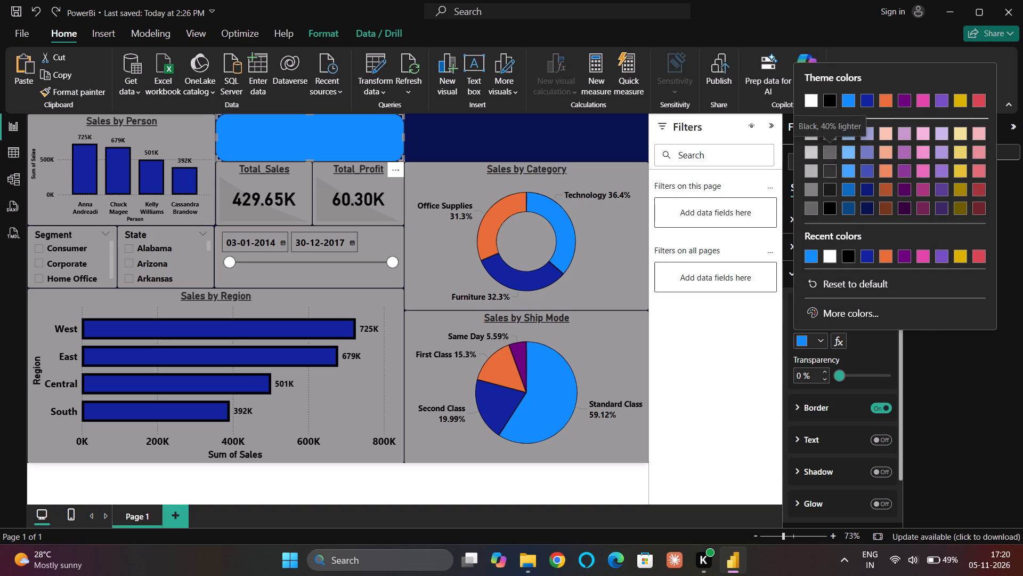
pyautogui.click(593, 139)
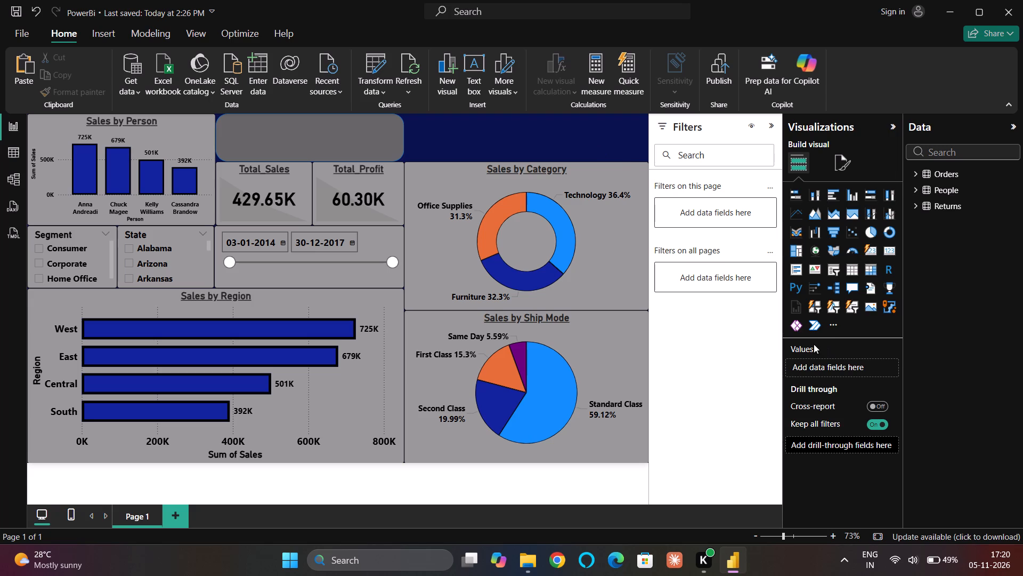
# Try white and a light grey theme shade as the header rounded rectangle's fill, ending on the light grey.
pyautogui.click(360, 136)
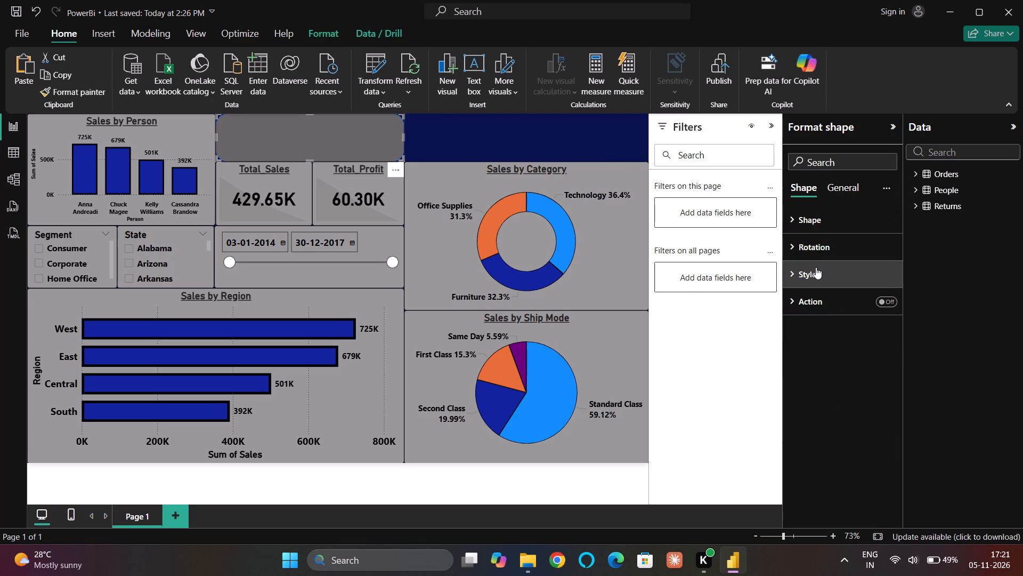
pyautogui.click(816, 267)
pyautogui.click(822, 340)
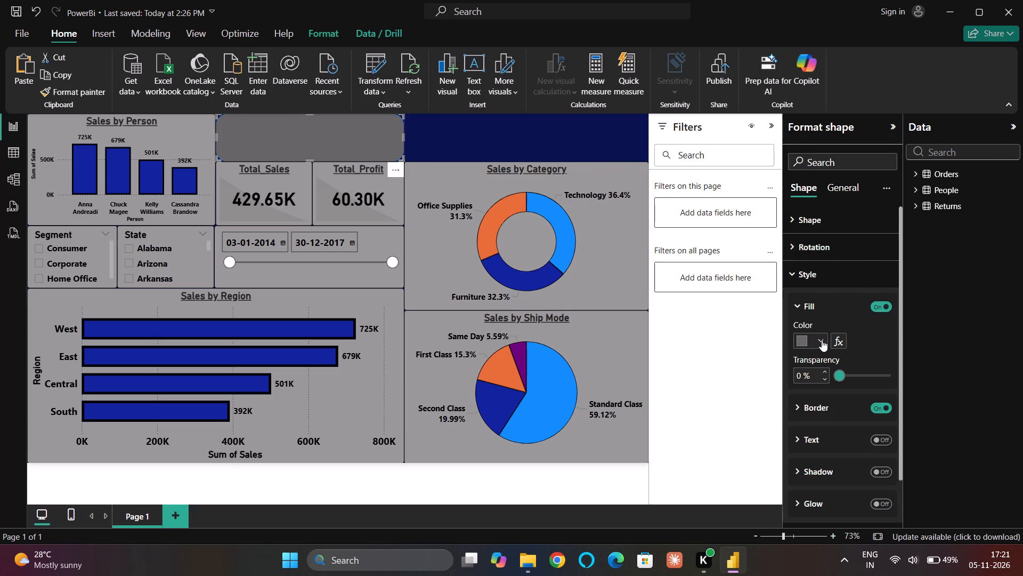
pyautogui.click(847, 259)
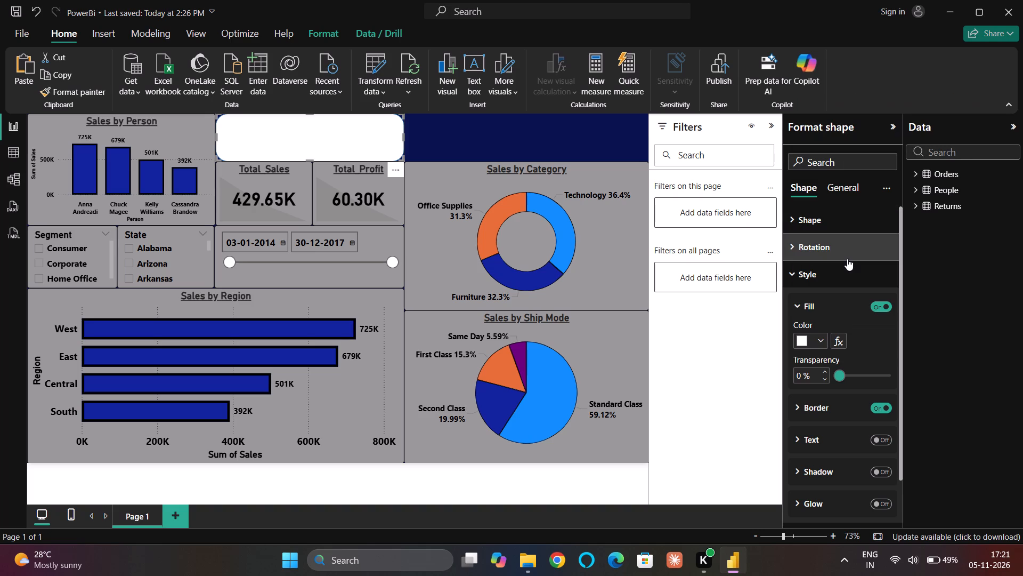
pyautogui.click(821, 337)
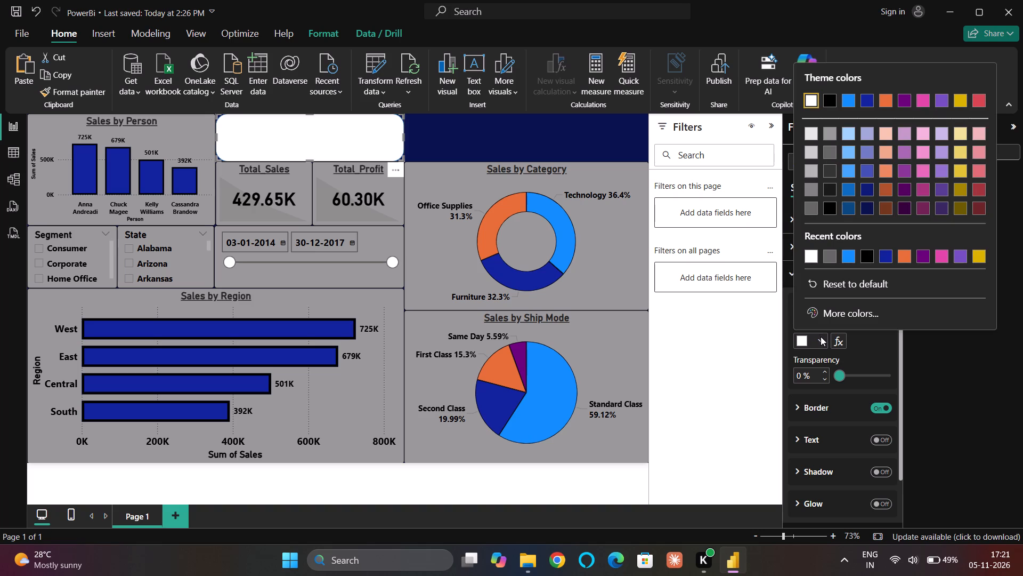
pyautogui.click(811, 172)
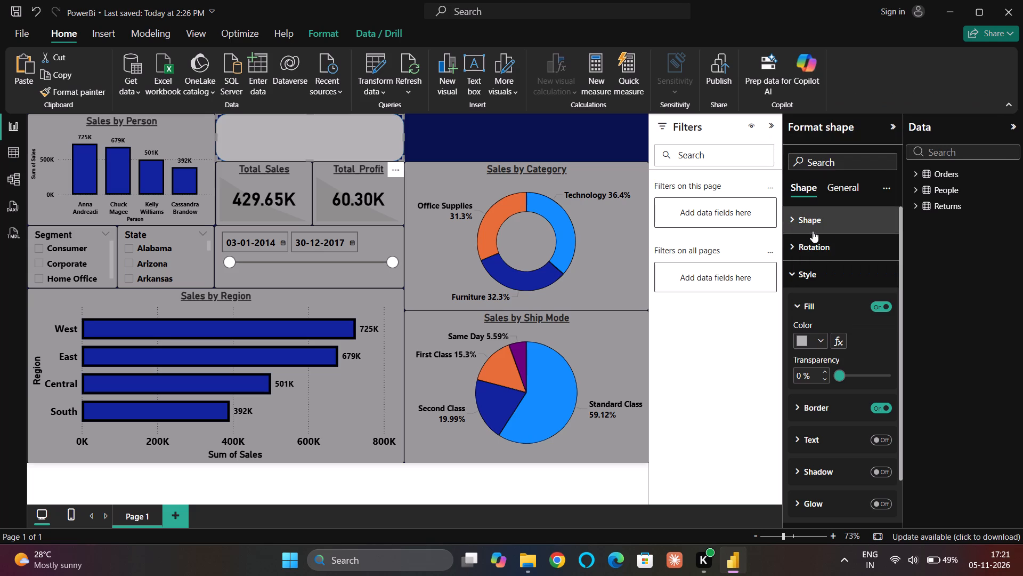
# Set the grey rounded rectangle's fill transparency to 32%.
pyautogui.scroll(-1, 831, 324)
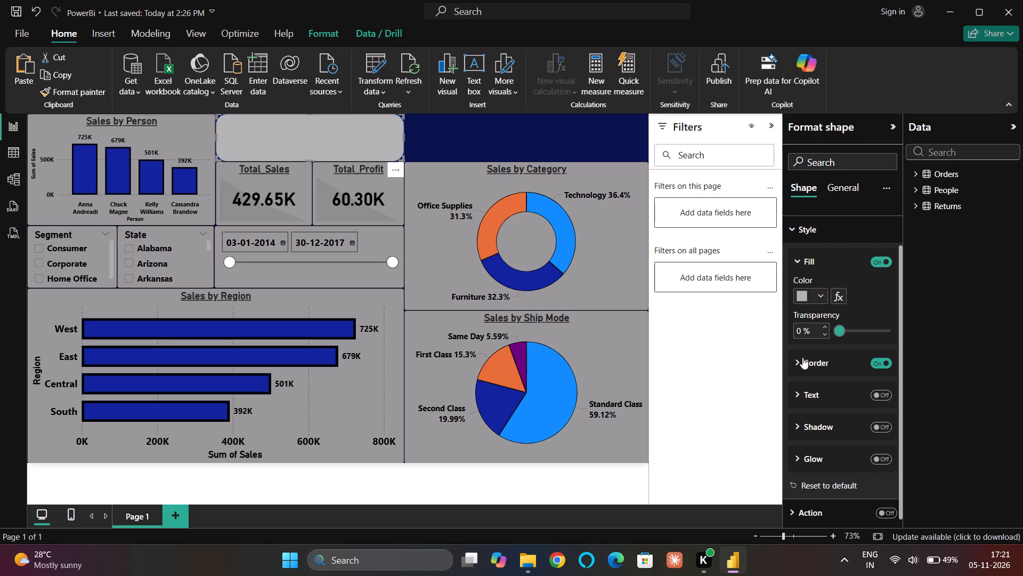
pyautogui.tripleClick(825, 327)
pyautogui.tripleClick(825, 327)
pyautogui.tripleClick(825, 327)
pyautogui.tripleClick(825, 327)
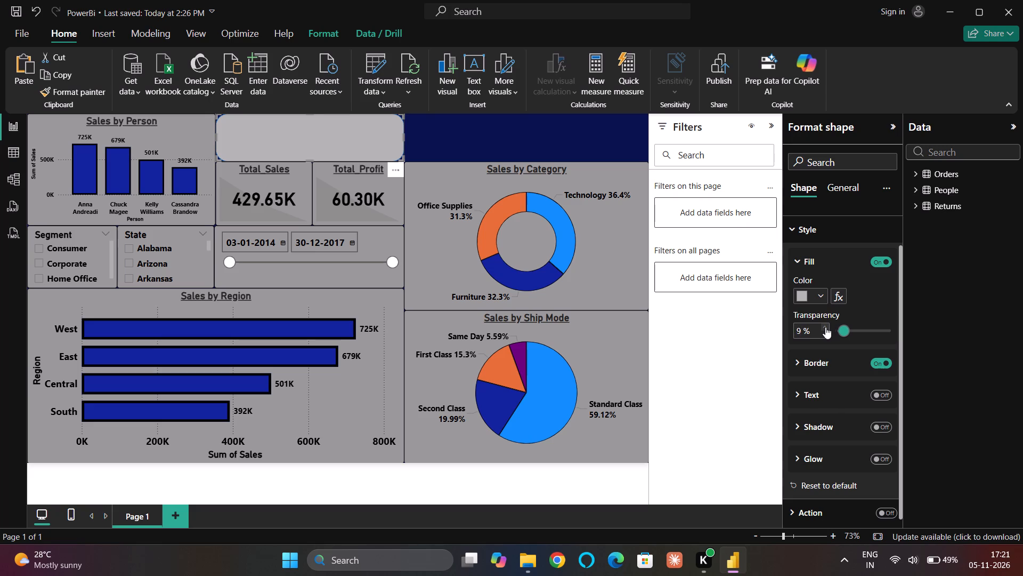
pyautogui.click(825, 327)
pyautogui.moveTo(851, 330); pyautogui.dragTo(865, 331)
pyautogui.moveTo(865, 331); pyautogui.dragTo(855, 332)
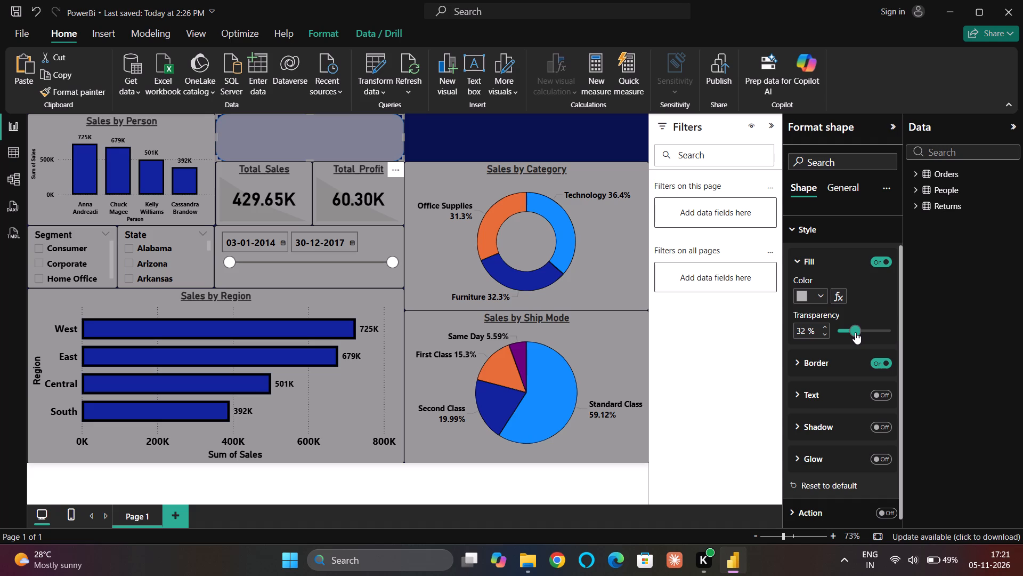
# Delete the grey rounded rectangle from the header.
pyautogui.press('Delete')
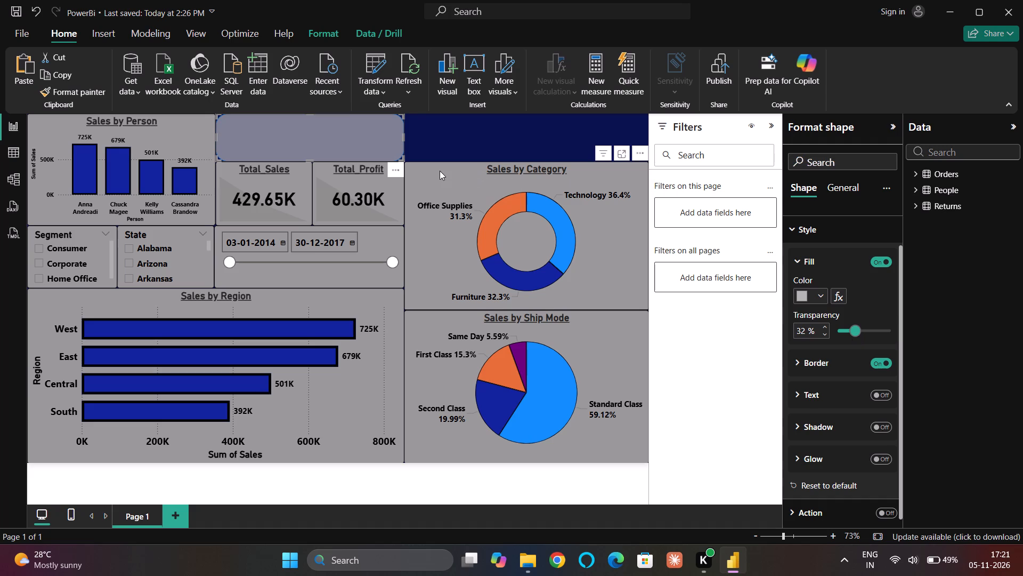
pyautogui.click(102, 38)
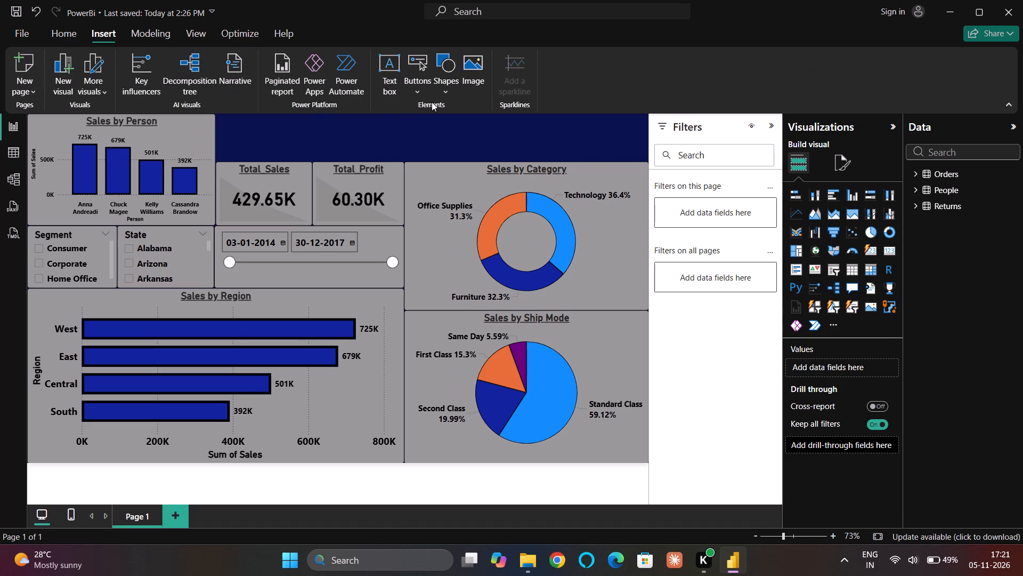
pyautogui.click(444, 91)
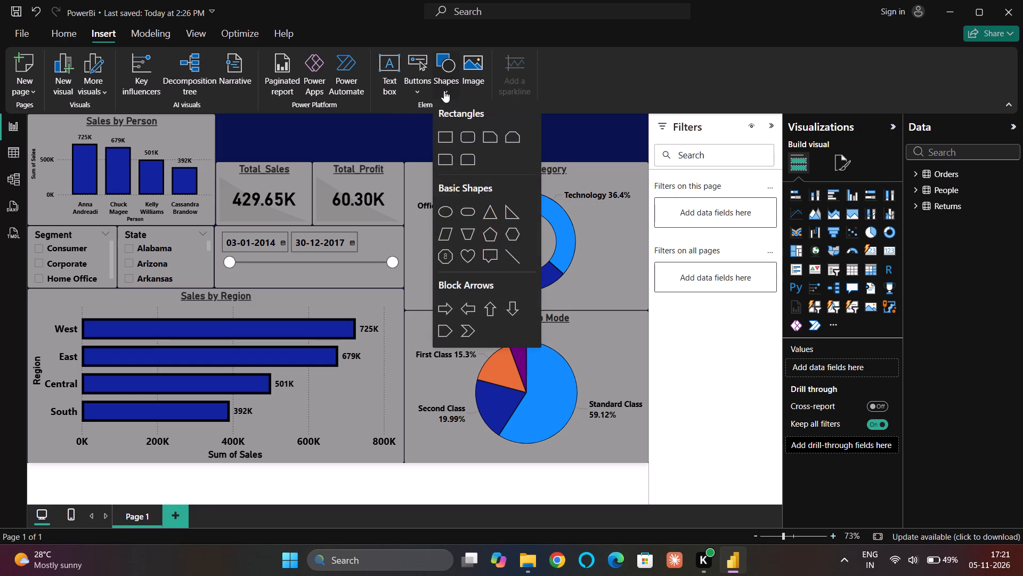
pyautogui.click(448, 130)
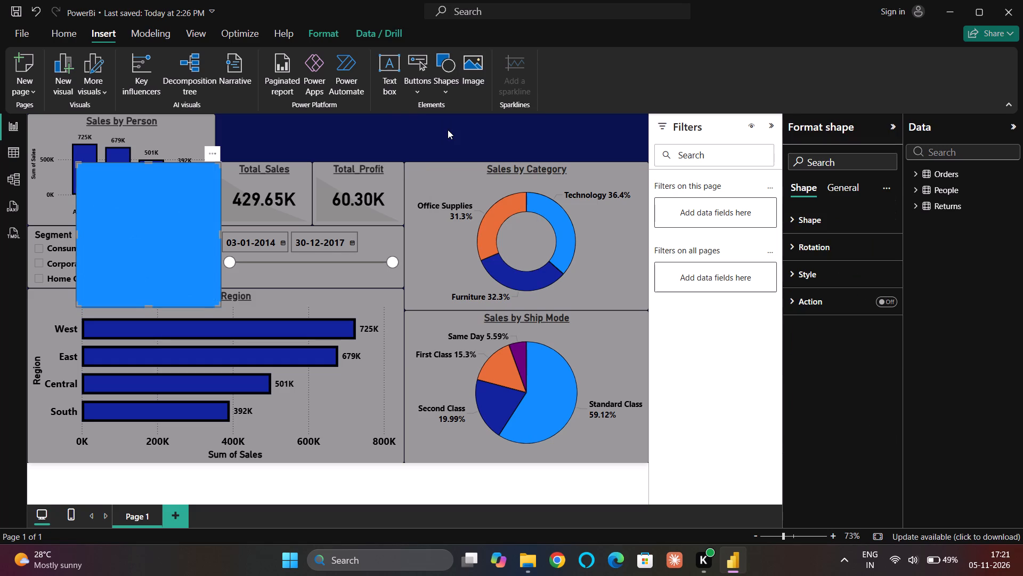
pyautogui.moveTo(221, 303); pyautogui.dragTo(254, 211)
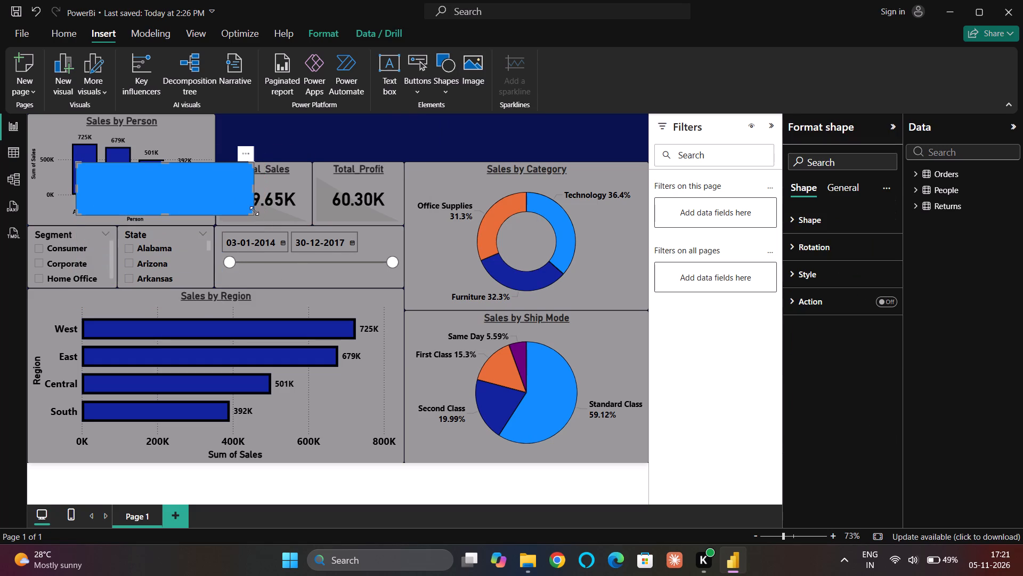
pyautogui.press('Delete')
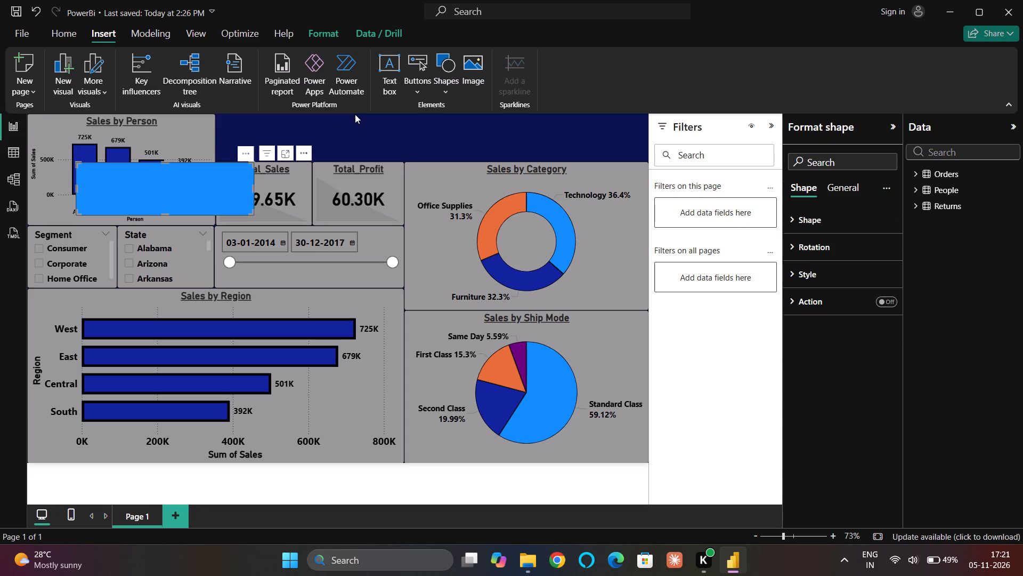
# Insert a new rounded rectangle and fit it into the header area directly above the Total Sales and Total Profit cards.
pyautogui.click(449, 87)
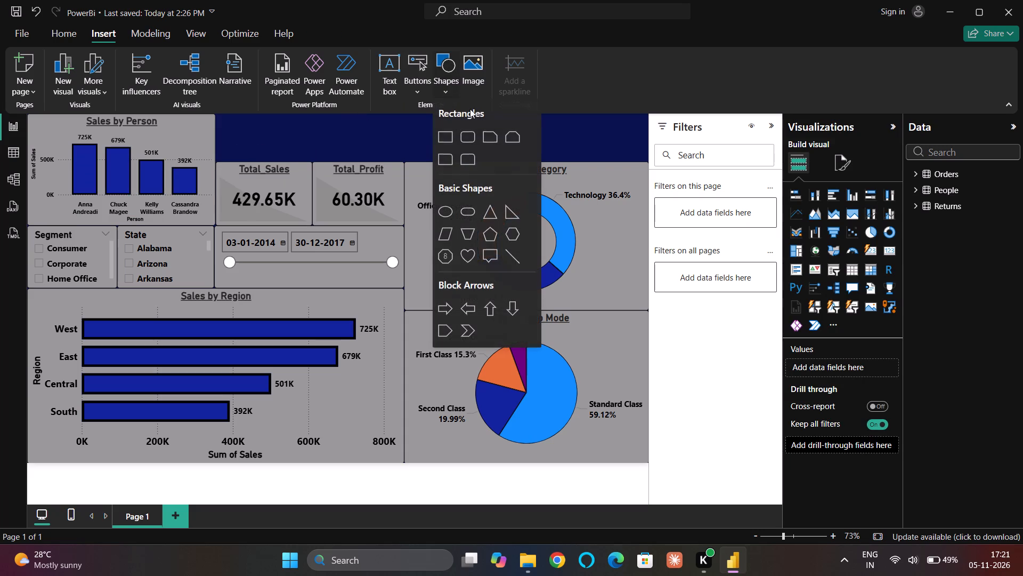
pyautogui.click(466, 130)
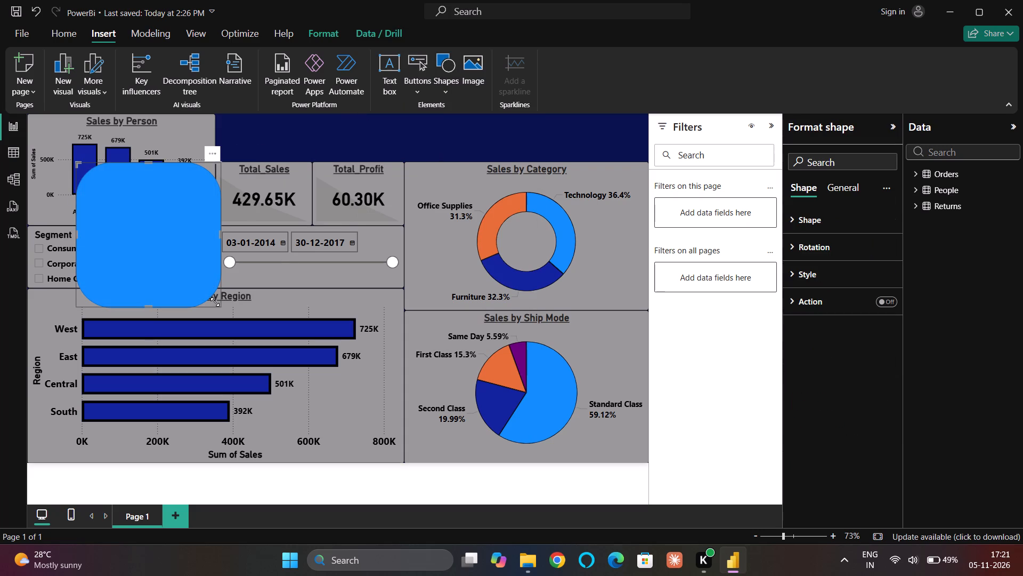
pyautogui.moveTo(218, 304); pyautogui.dragTo(247, 205)
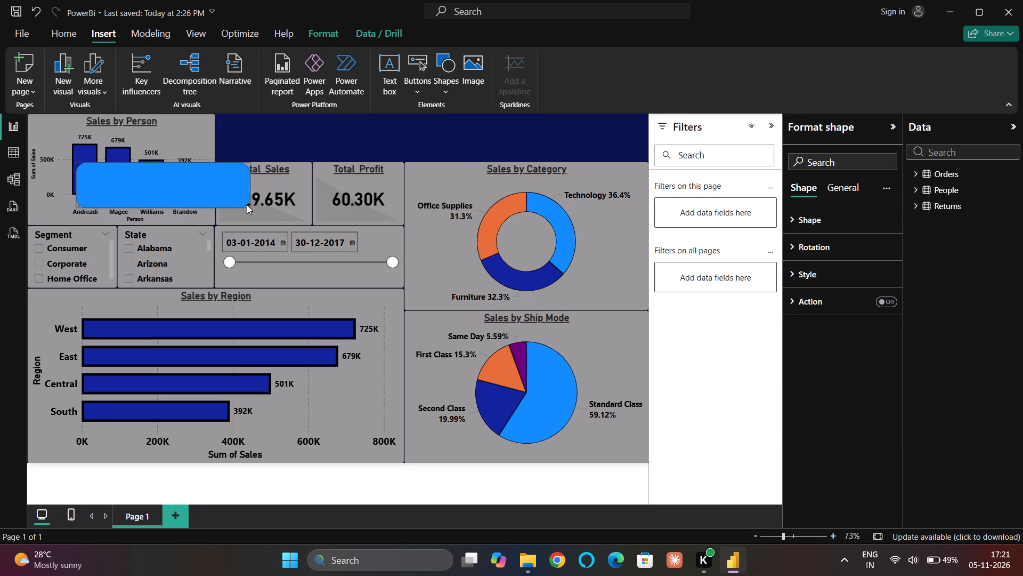
pyautogui.moveTo(247, 205); pyautogui.dragTo(237, 202)
pyautogui.moveTo(181, 190); pyautogui.dragTo(318, 144)
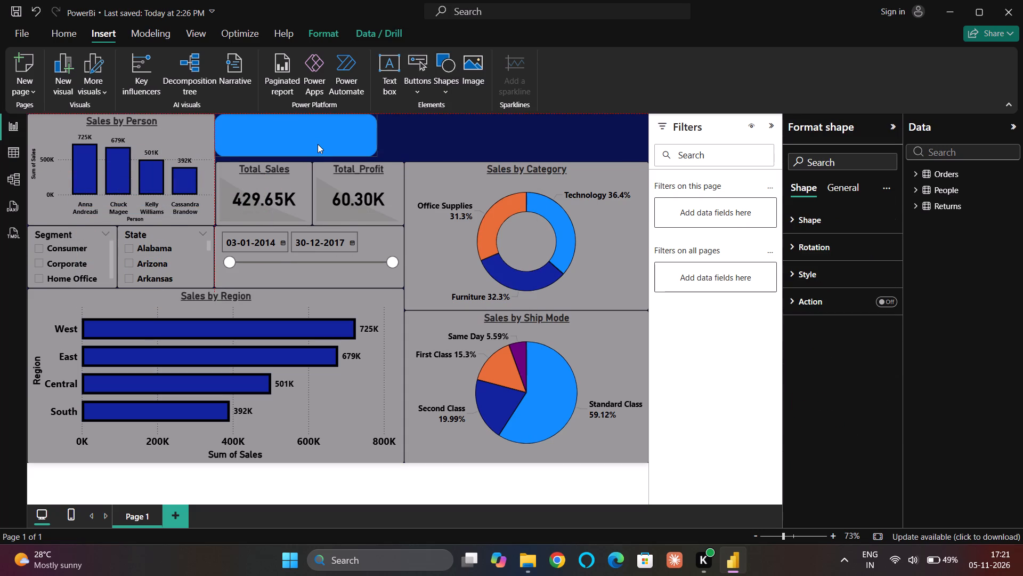
pyautogui.moveTo(318, 144); pyautogui.dragTo(318, 142)
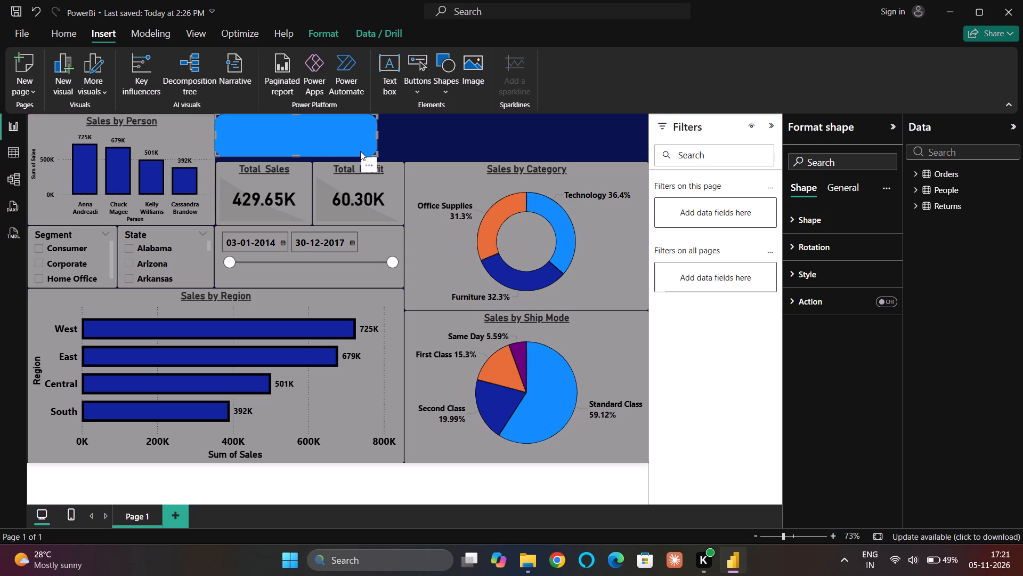
pyautogui.moveTo(377, 153); pyautogui.dragTo(404, 156)
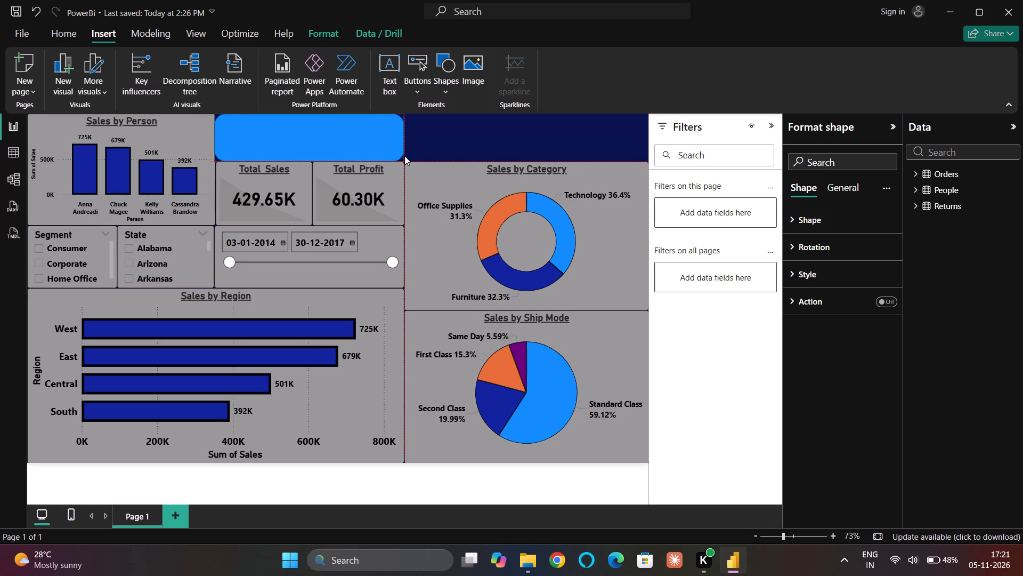
pyautogui.moveTo(404, 156); pyautogui.dragTo(401, 156)
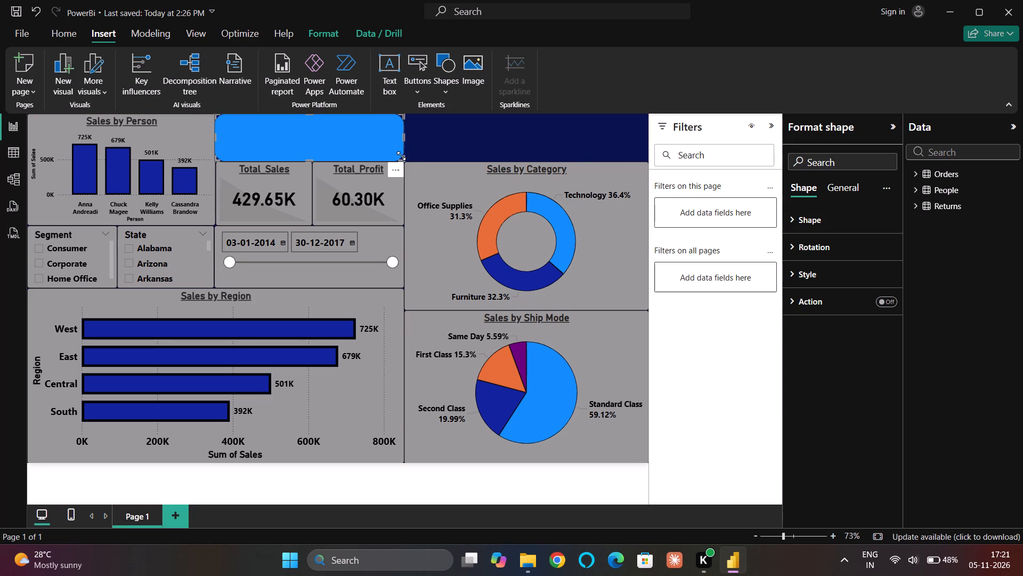
# Fill the new header rounded rectangle with White, 20% darker and set the fill transparency to 25%.
pyautogui.click(819, 277)
pyautogui.click(819, 341)
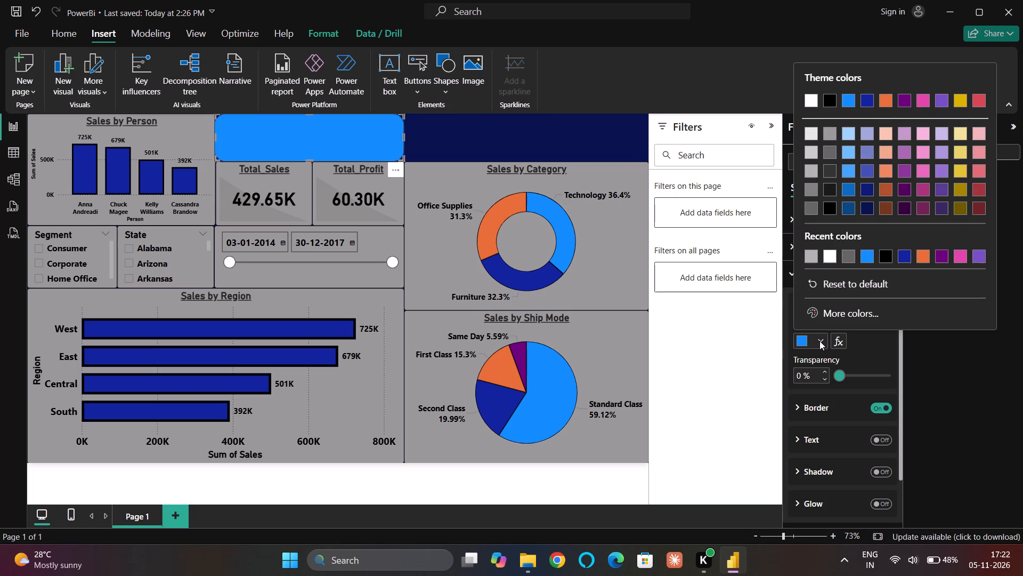
pyautogui.click(808, 156)
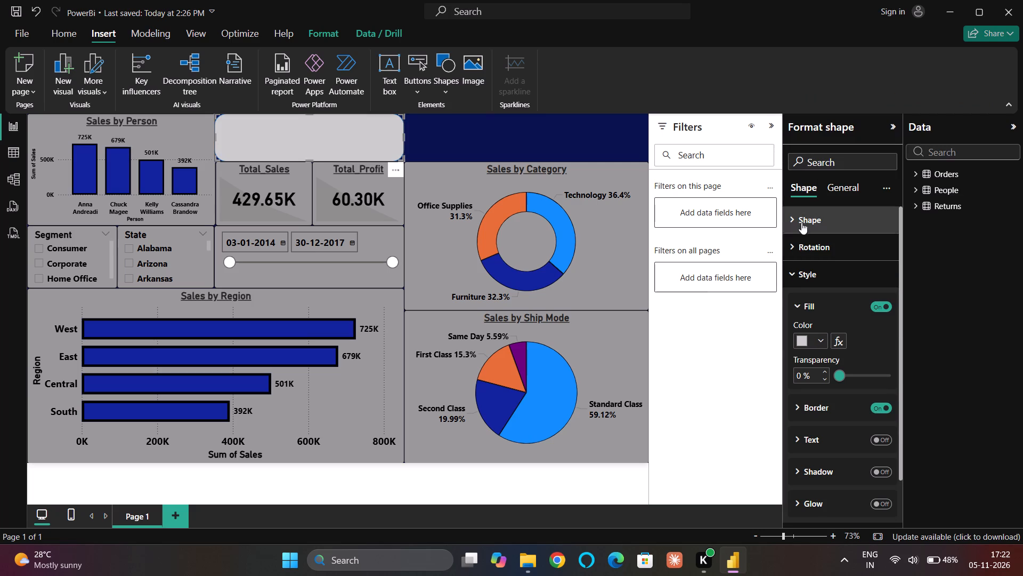
pyautogui.click(855, 374)
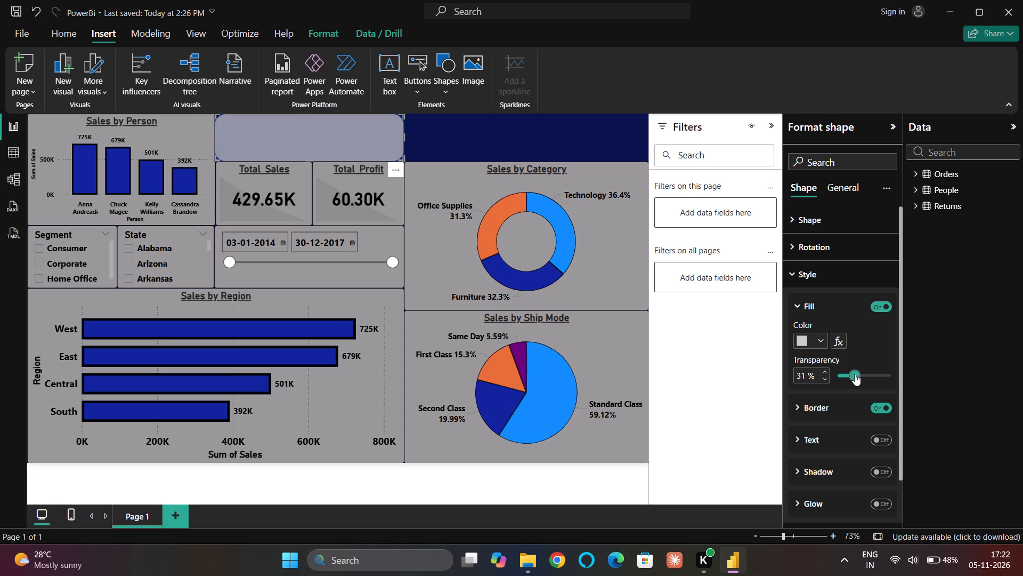
pyautogui.click(846, 378)
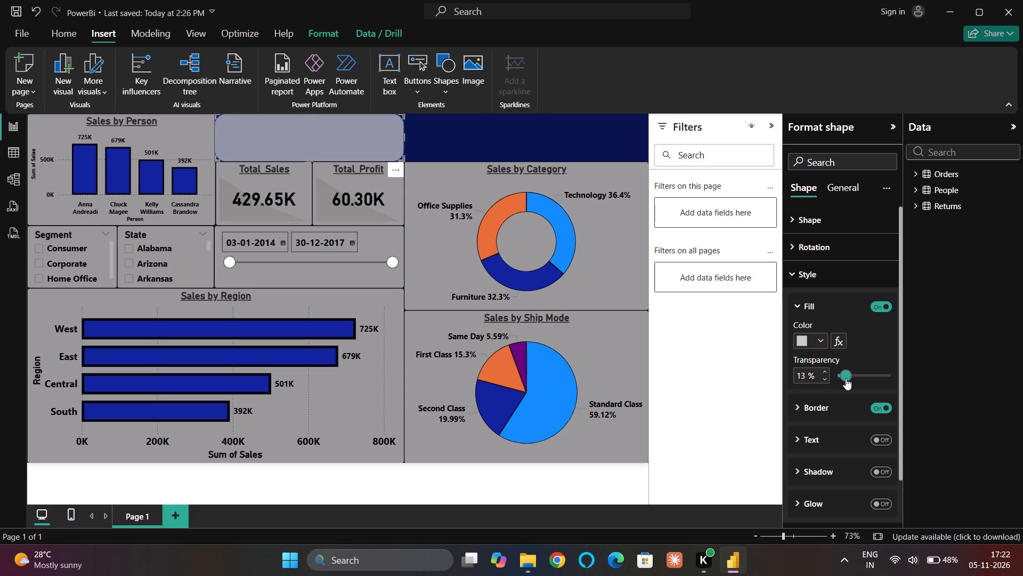
pyautogui.click(851, 375)
# Give the header rounded rectangle a black border and set the border width to 5 px.
pyautogui.click(795, 300)
pyautogui.click(802, 337)
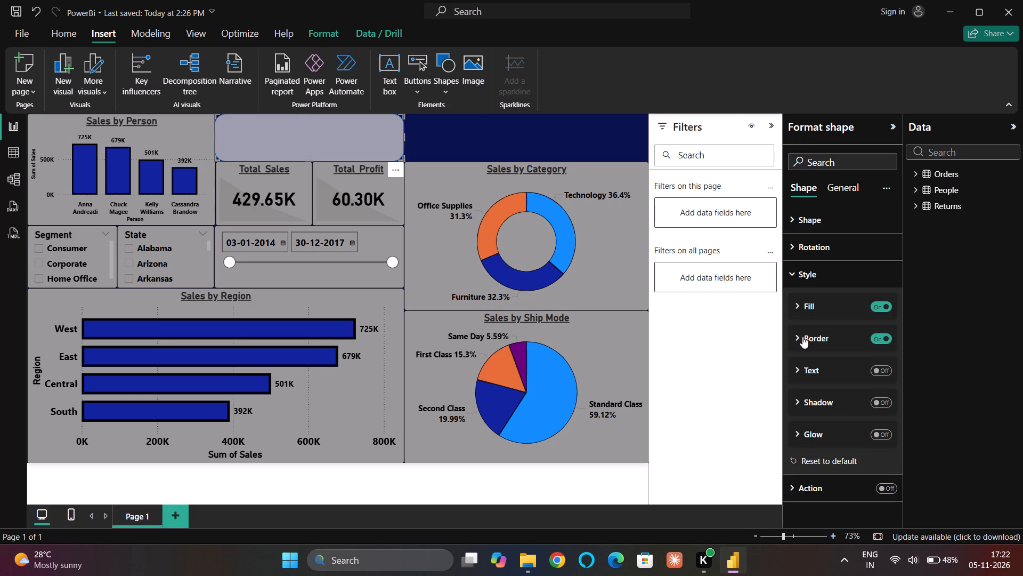
pyautogui.click(823, 373)
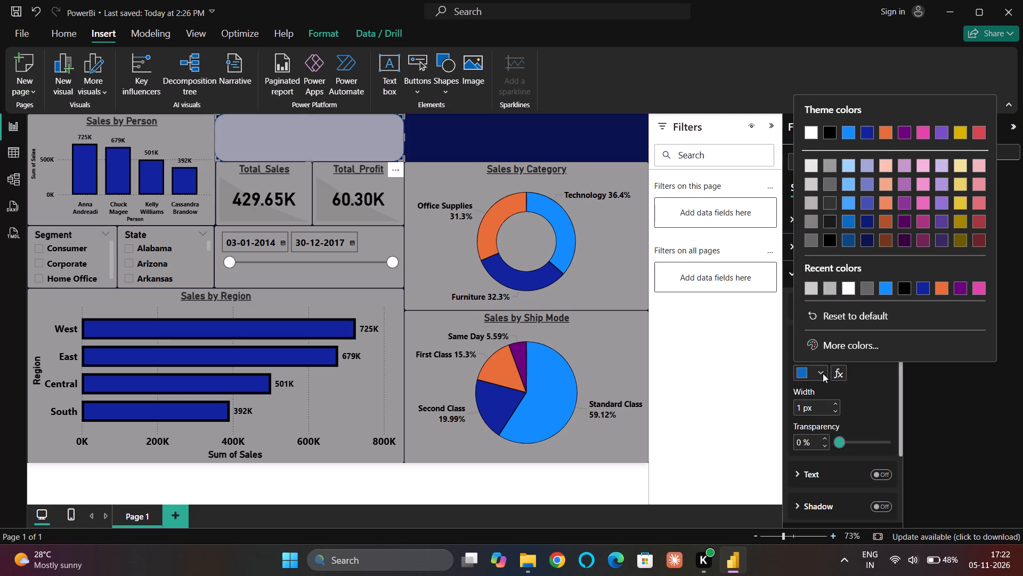
pyautogui.click(822, 314)
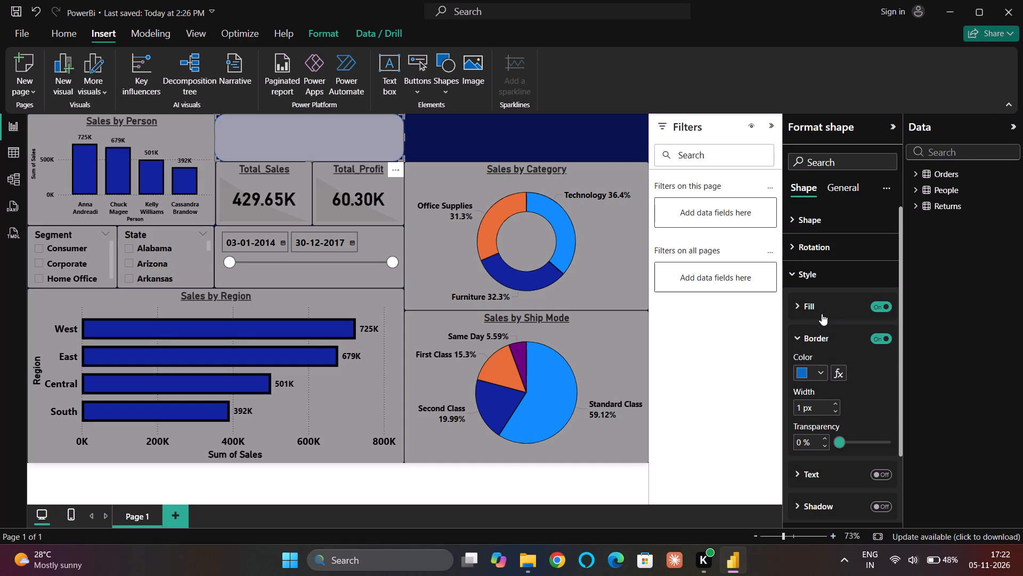
pyautogui.click(816, 369)
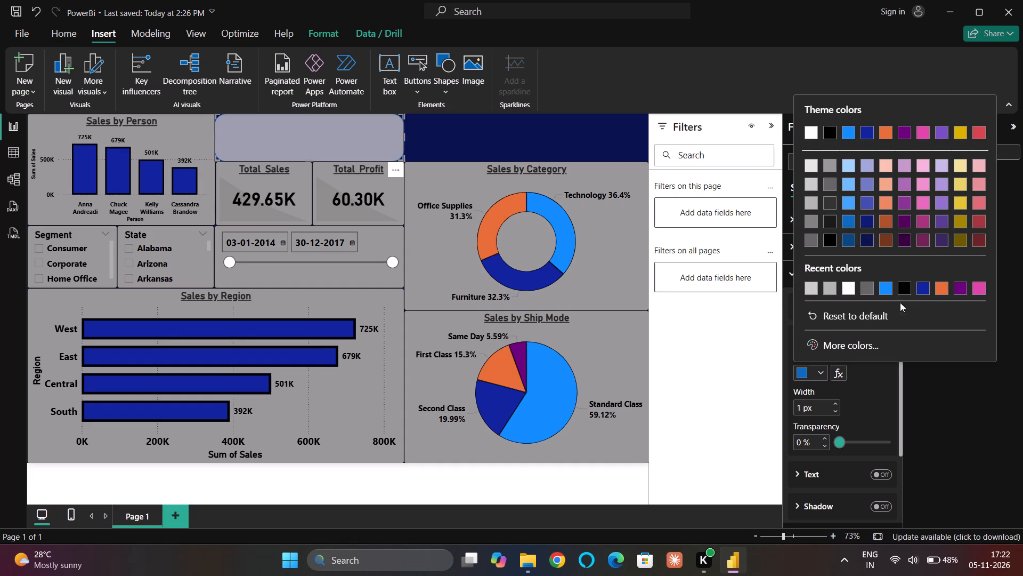
pyautogui.click(907, 291)
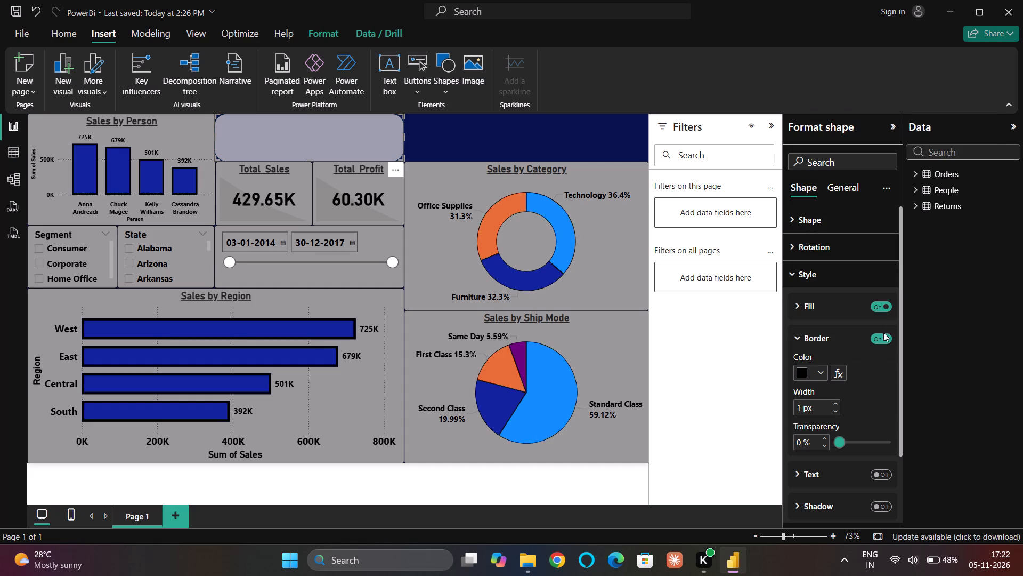
pyautogui.tripleClick(835, 404)
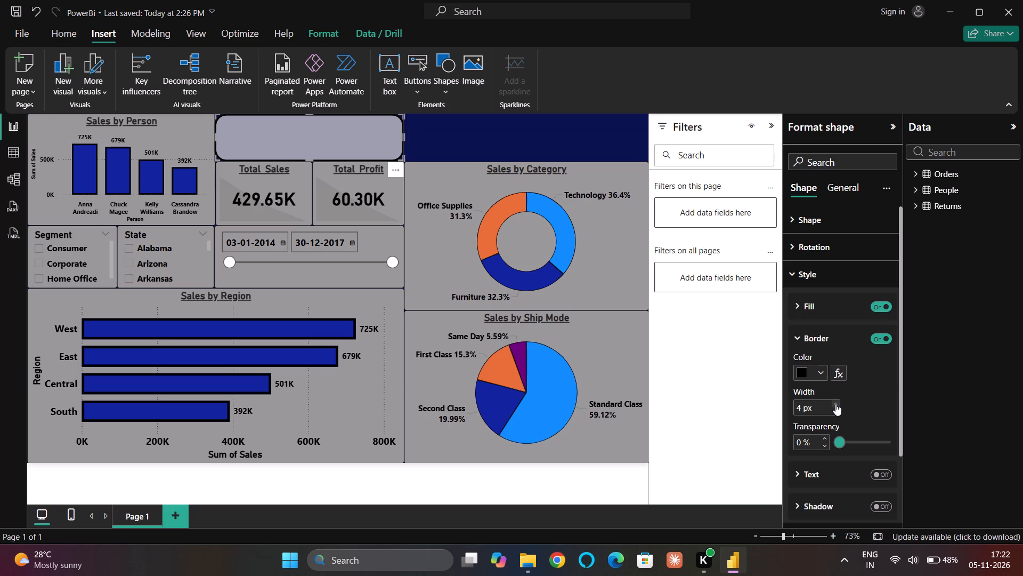
pyautogui.click(532, 139)
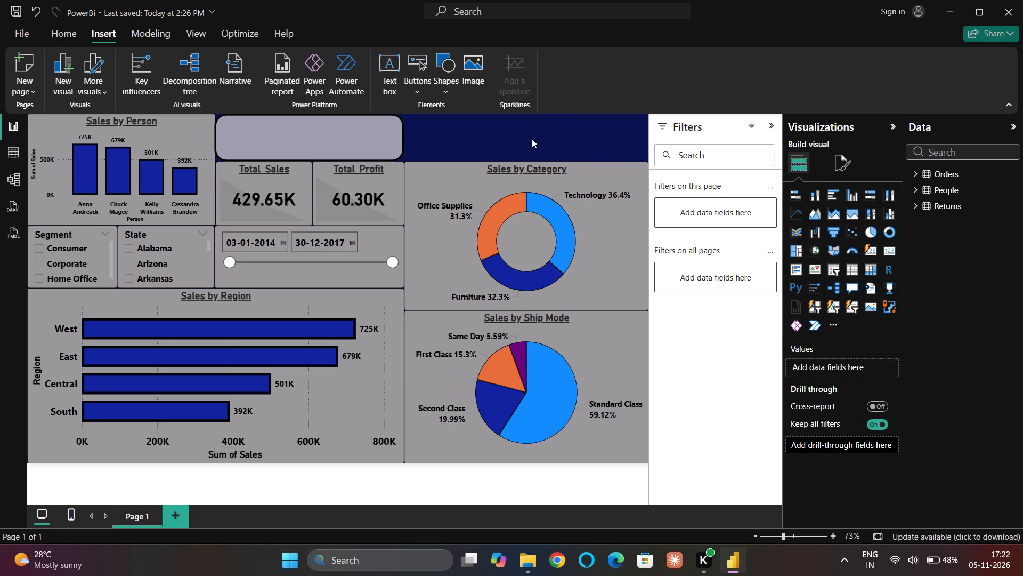
pyautogui.click(340, 123)
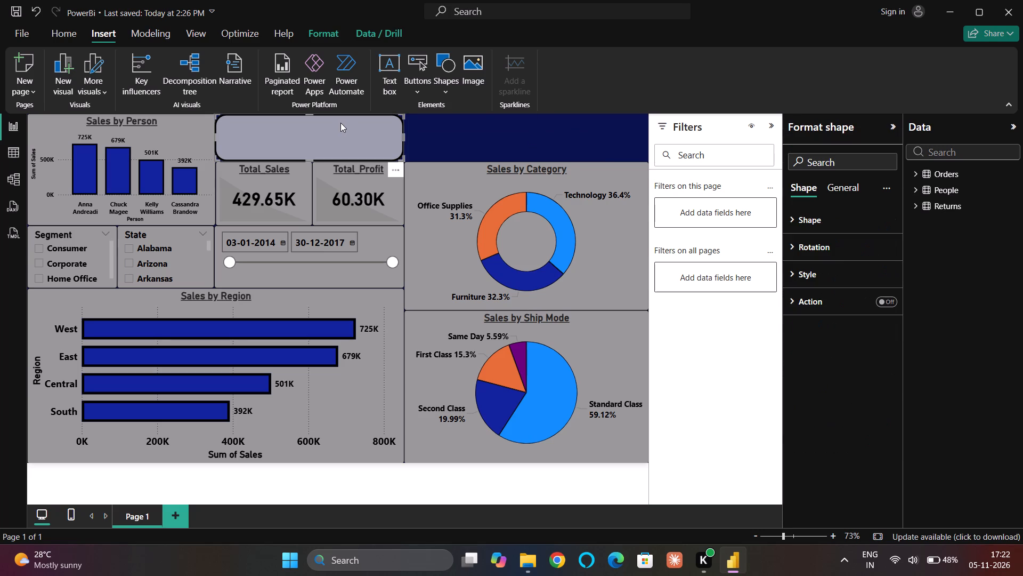
pyautogui.click(826, 269)
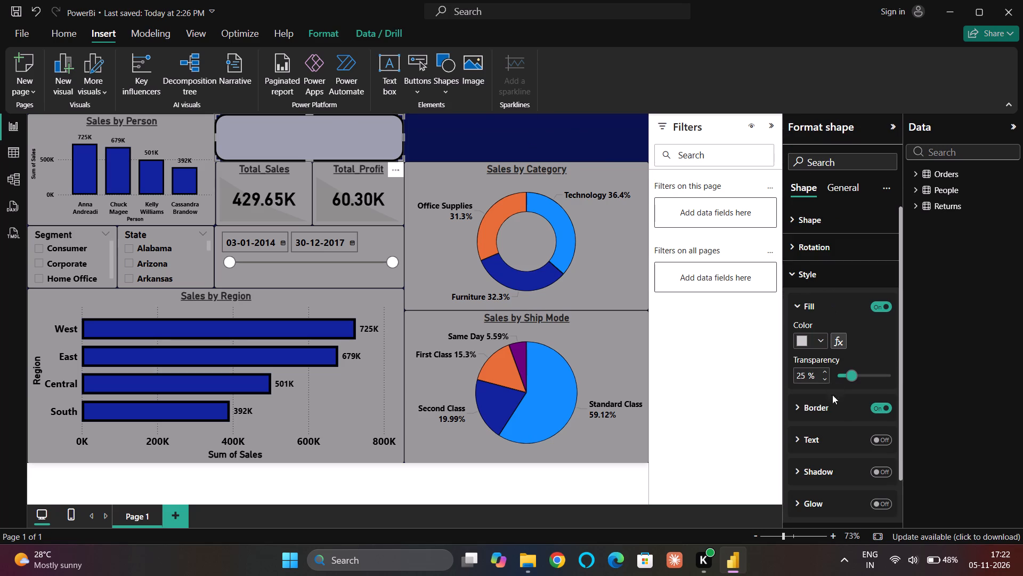
pyautogui.click(802, 408)
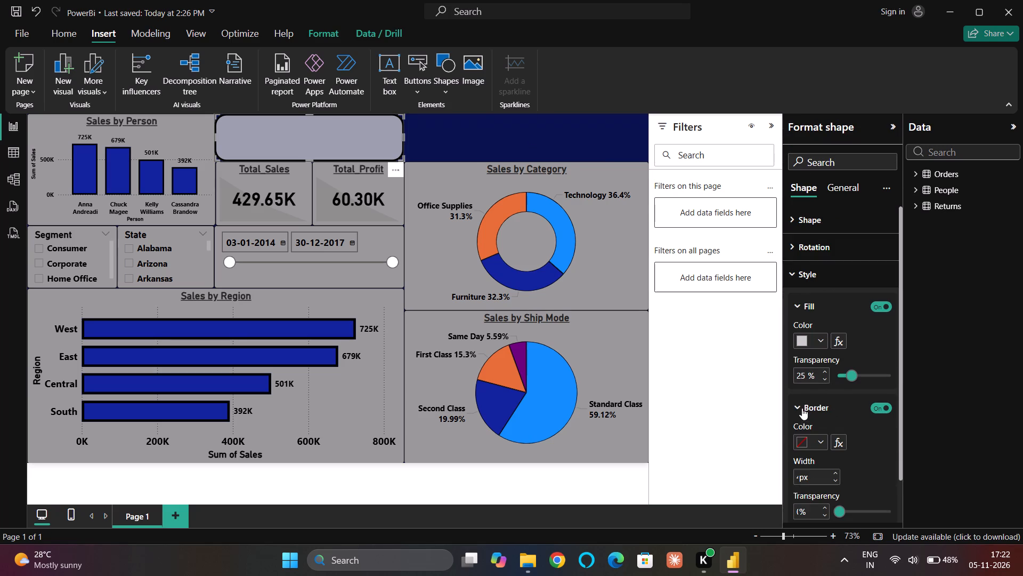
pyautogui.scroll(-1, 862, 492)
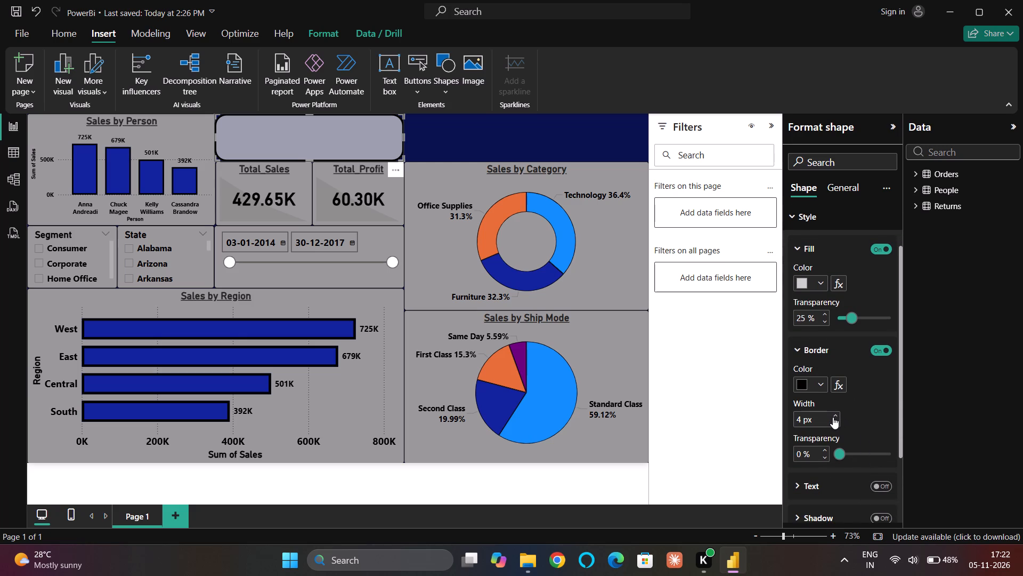
pyautogui.click(833, 417)
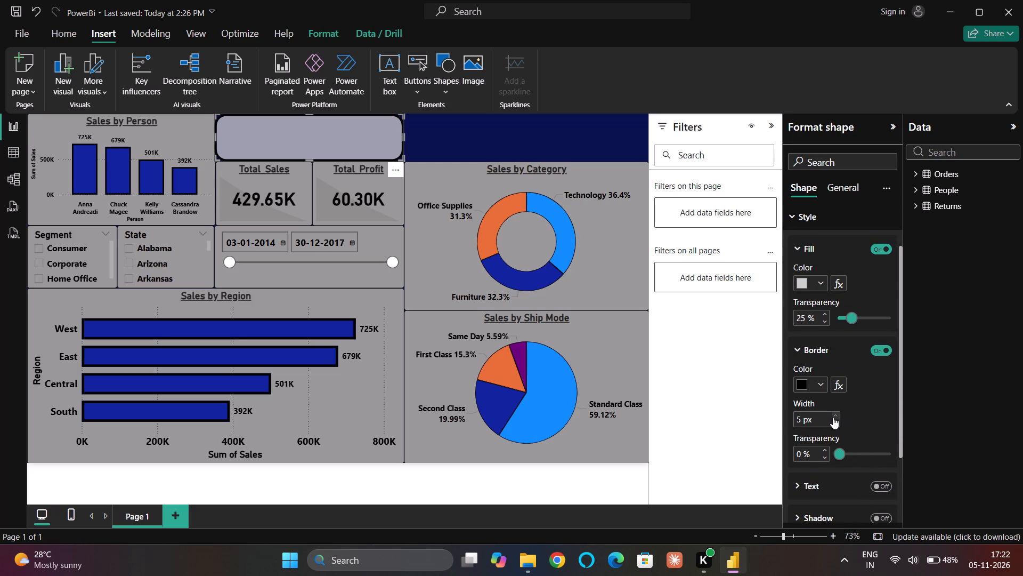
pyautogui.click(798, 353)
# Turn on text for the header rounded rectangle and make its font bold and black.
pyautogui.click(799, 397)
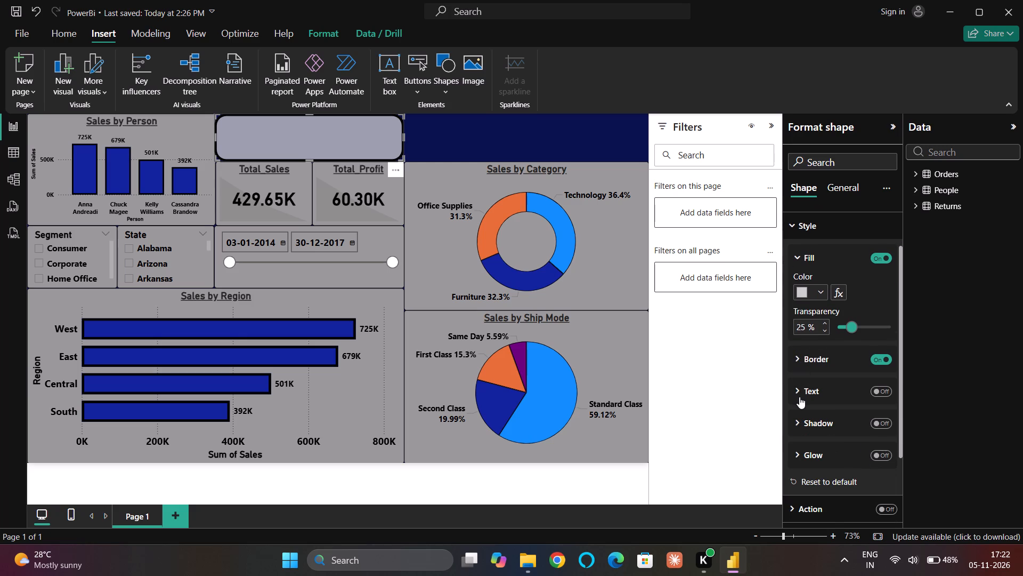
pyautogui.click(887, 392)
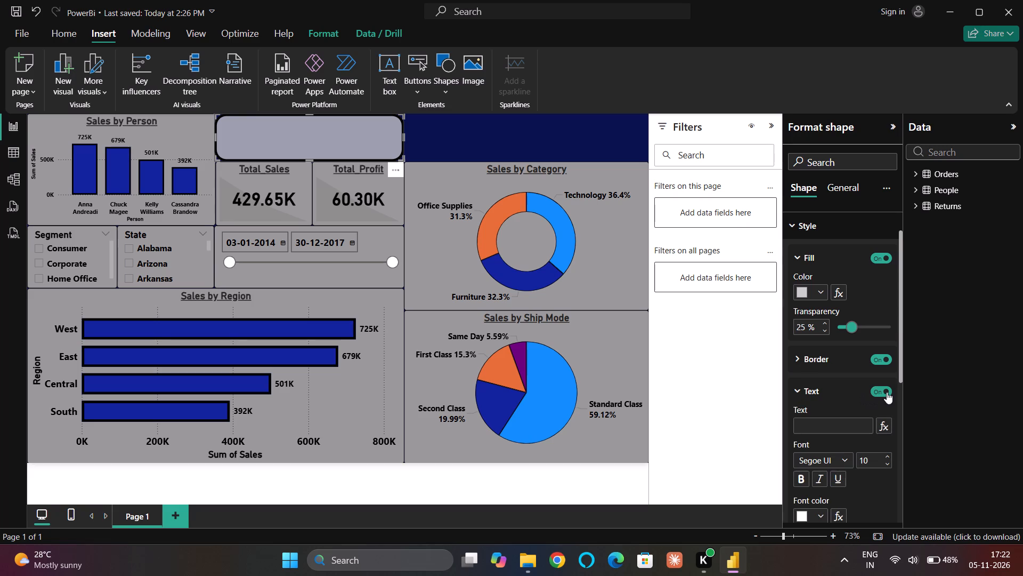
pyautogui.scroll(-1, 826, 427)
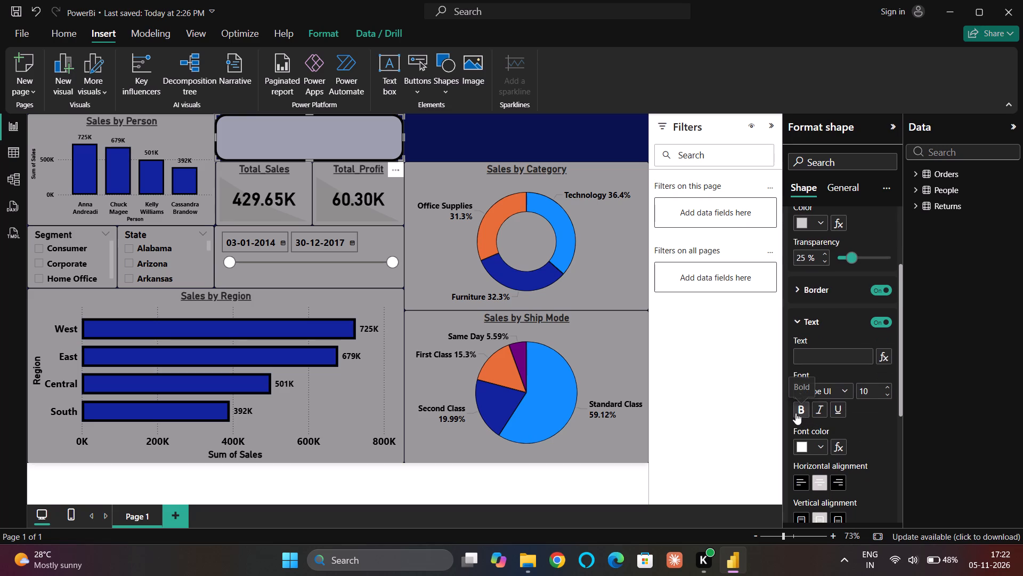
pyautogui.click(795, 413)
pyautogui.click(819, 446)
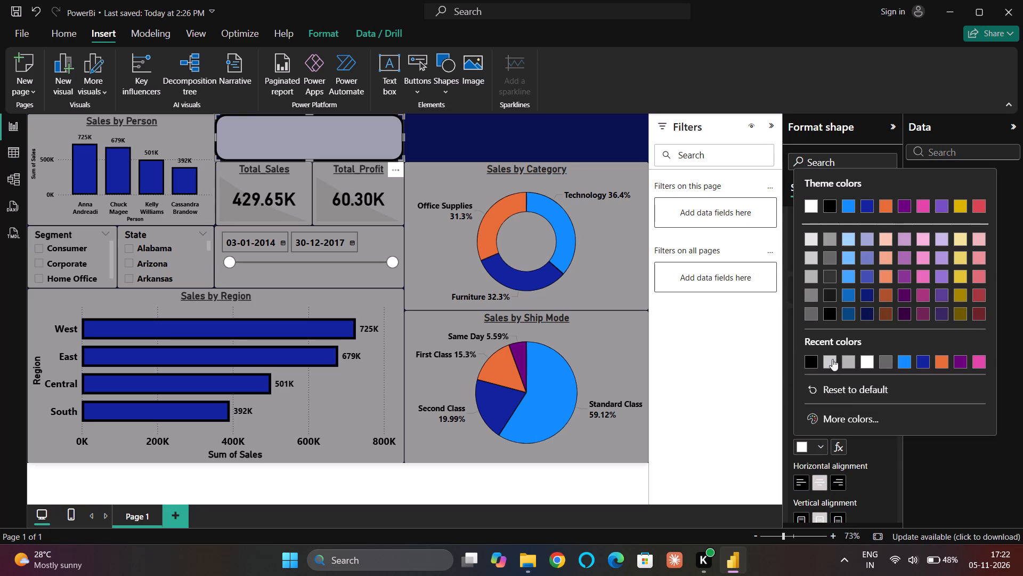
pyautogui.click(817, 361)
# Enter SALES DASHBOARD as the text of the header rounded rectangle.
pyautogui.click(818, 359)
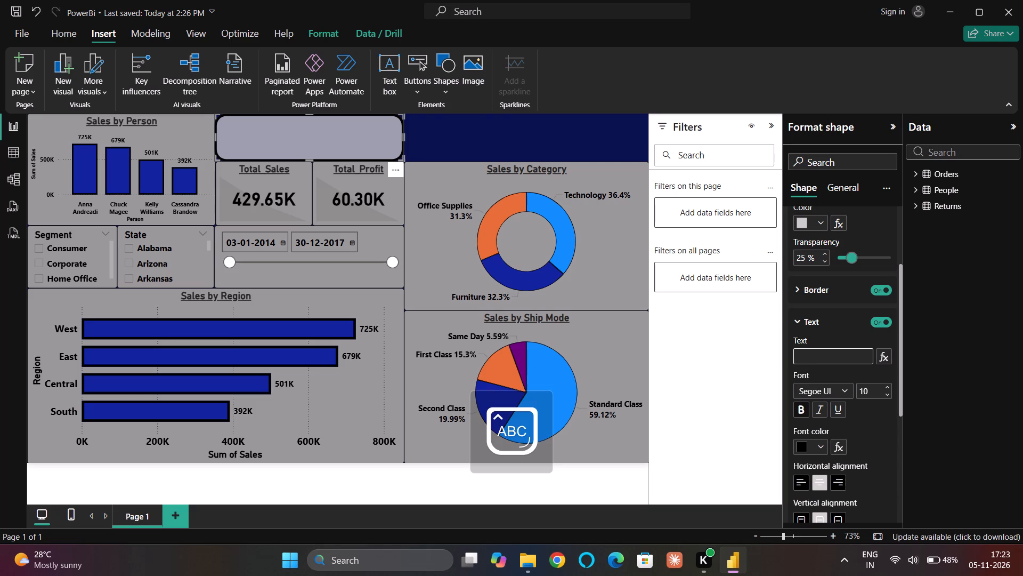
pyautogui.write('SALES')
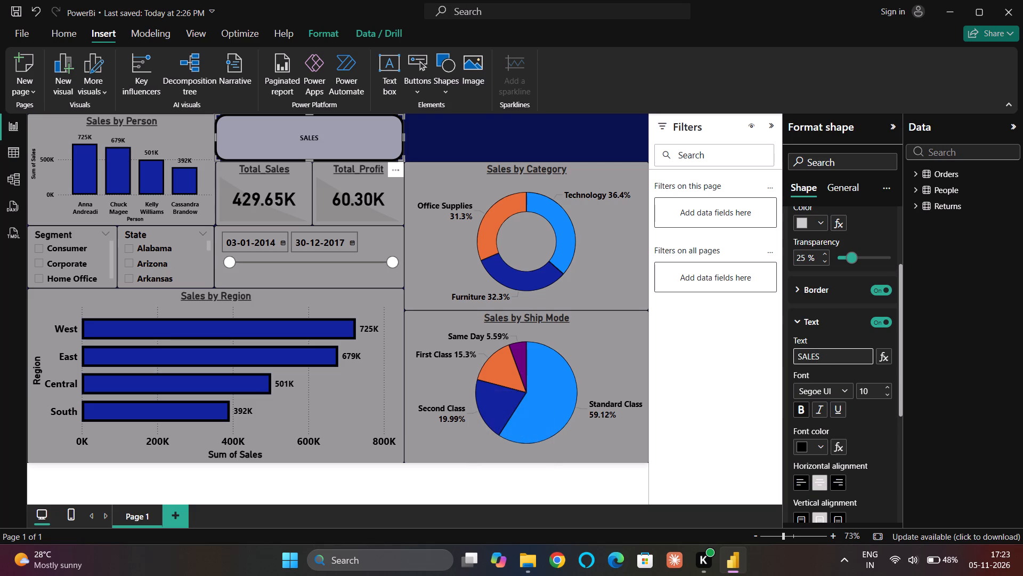
pyautogui.press('space')
pyautogui.write('DASHBOARD')
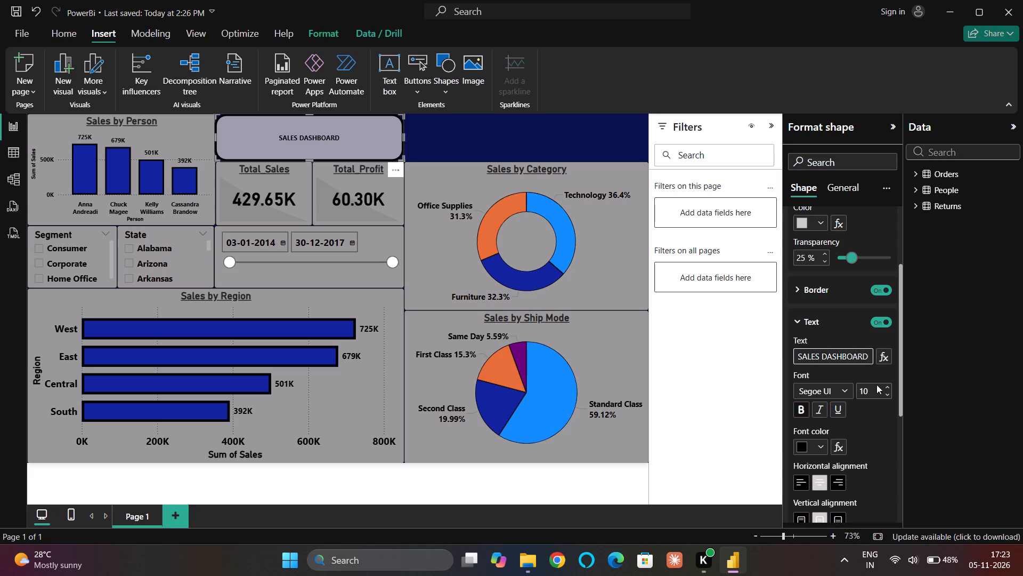
# Switch to the power bi folder window in File Explorer.
pyautogui.hotkey('alt', 'Tab')
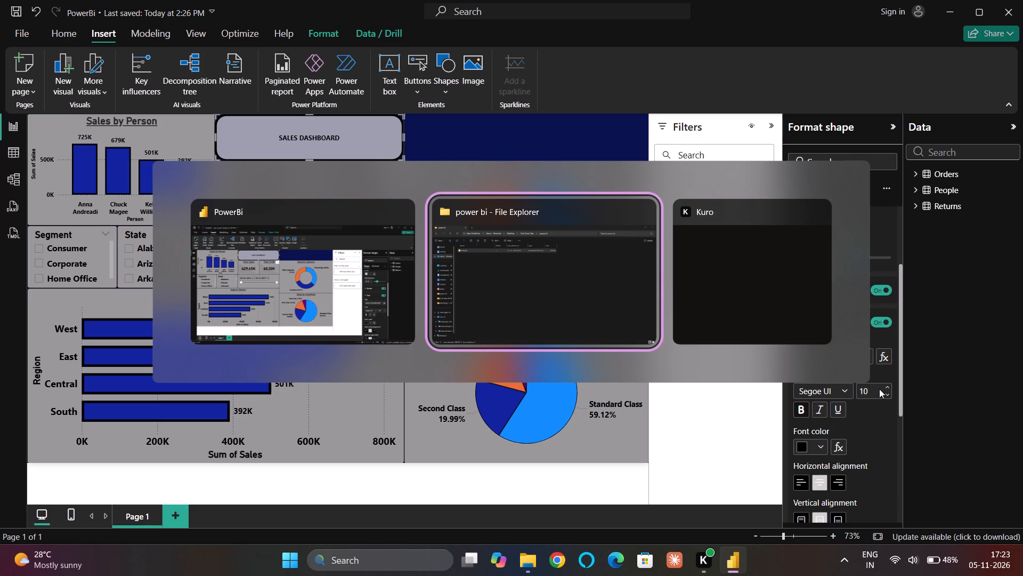
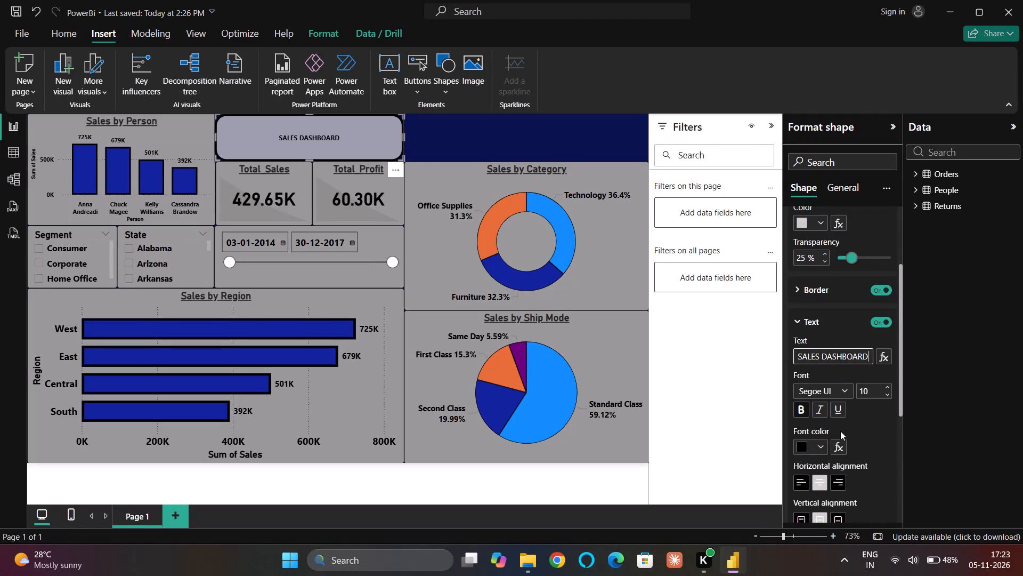
# Increase the font size of the SALES DASHBOARD title in the header rounded rectangle to 25.
pyautogui.tripleClick(888, 389)
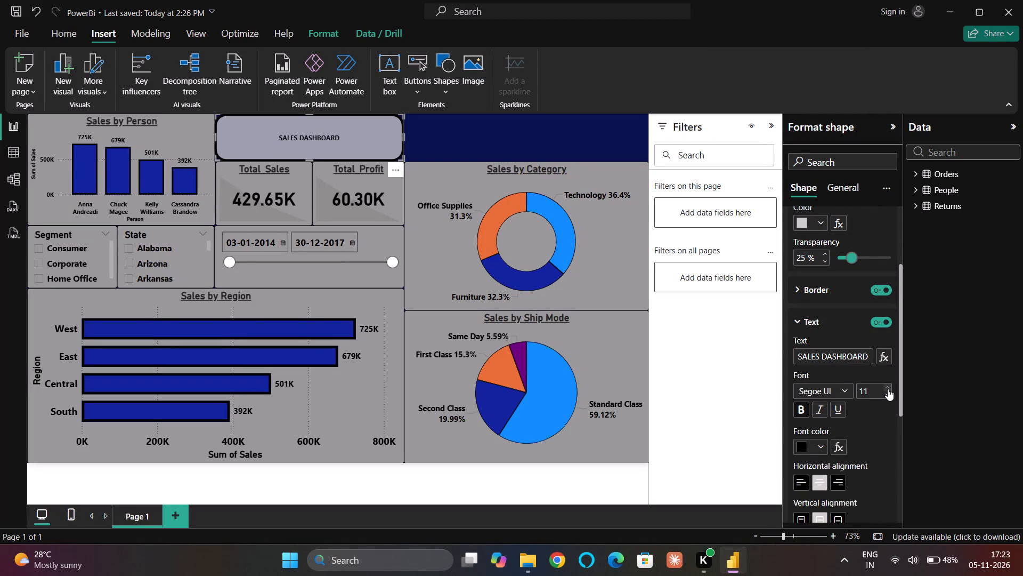
pyautogui.tripleClick(888, 389)
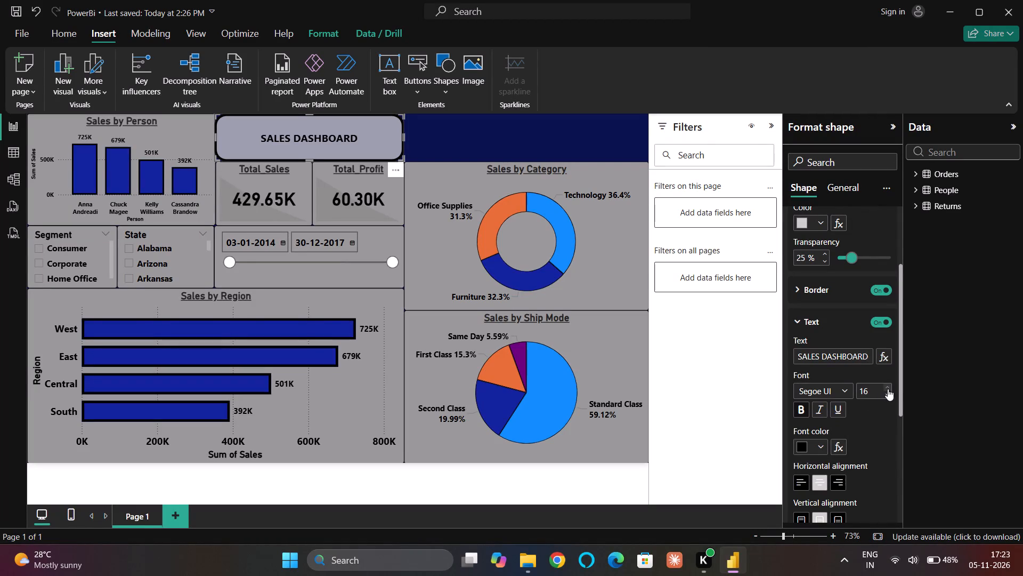
pyautogui.tripleClick(888, 389)
pyautogui.doubleClick(888, 389)
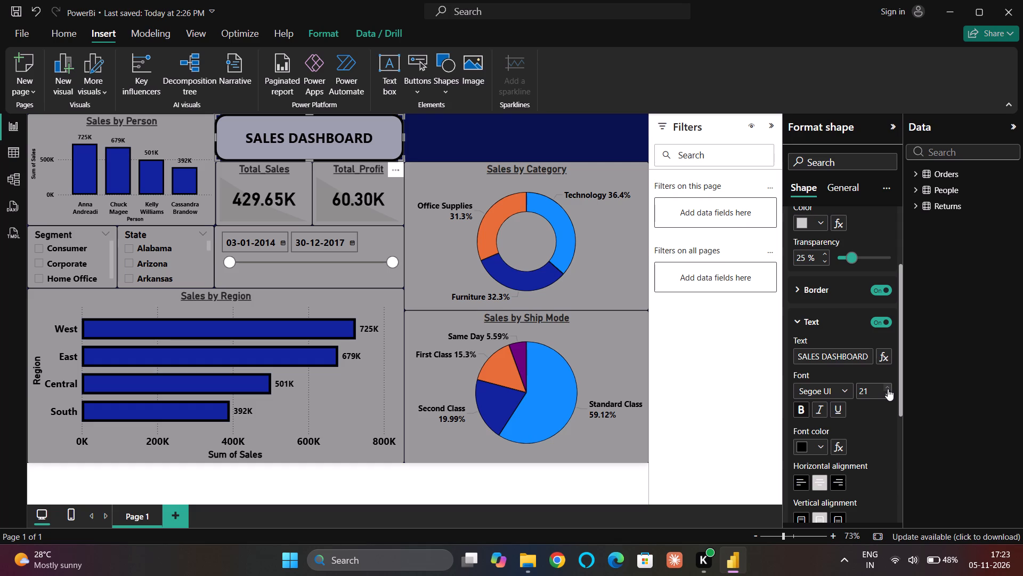
pyautogui.tripleClick(888, 389)
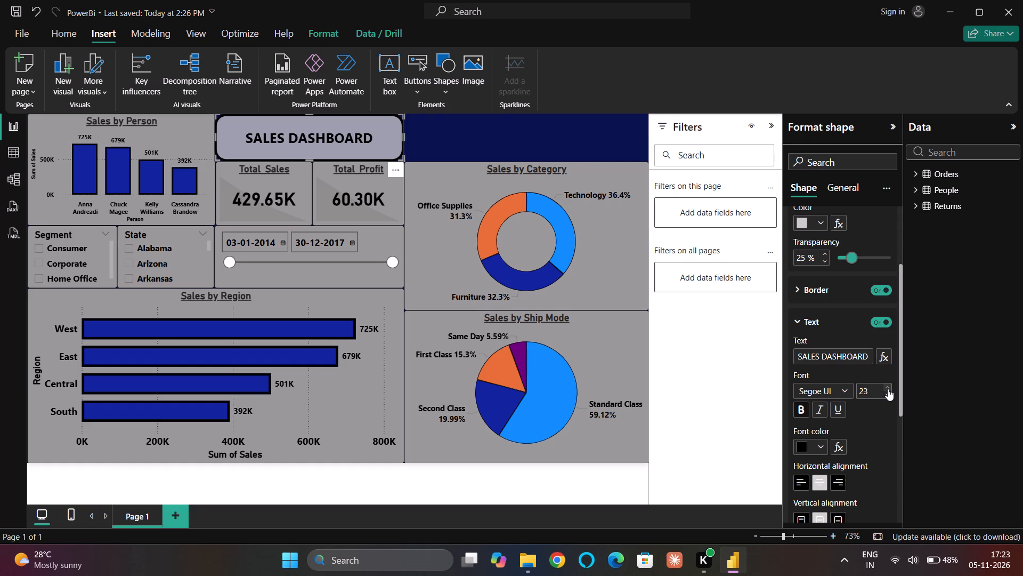
pyautogui.click(888, 389)
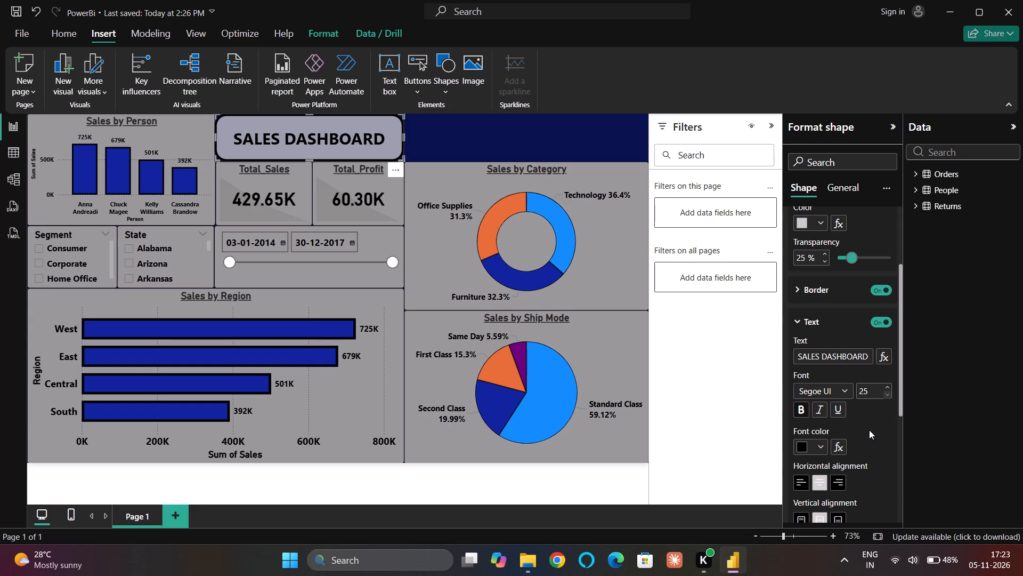
# Underline the SALES DASHBOARD title, collapse the shape's text and fill settings, and deselect the header shape.
pyautogui.scroll(-1, 853, 414)
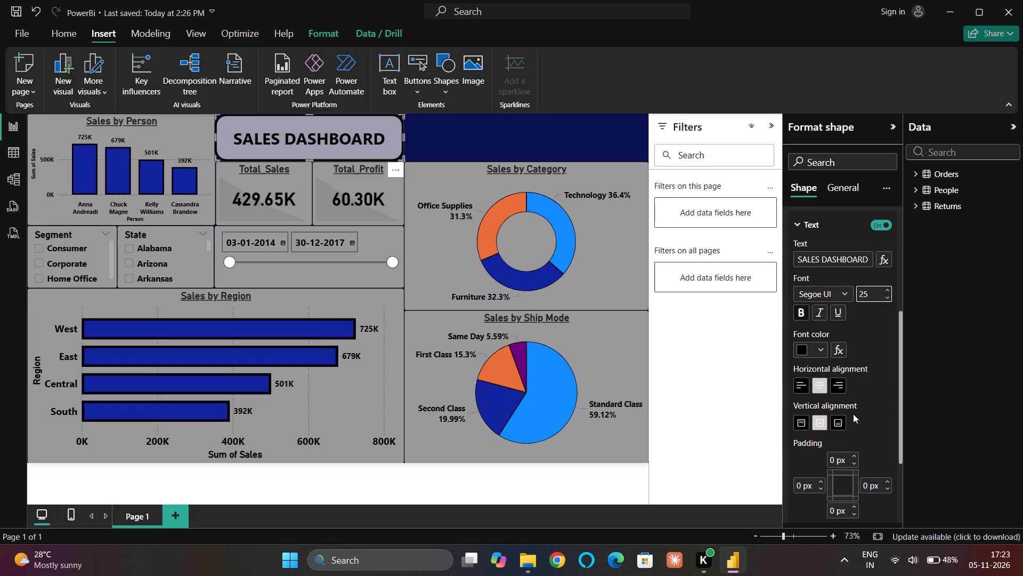
pyautogui.scroll(-1, 853, 414)
pyautogui.click(837, 308)
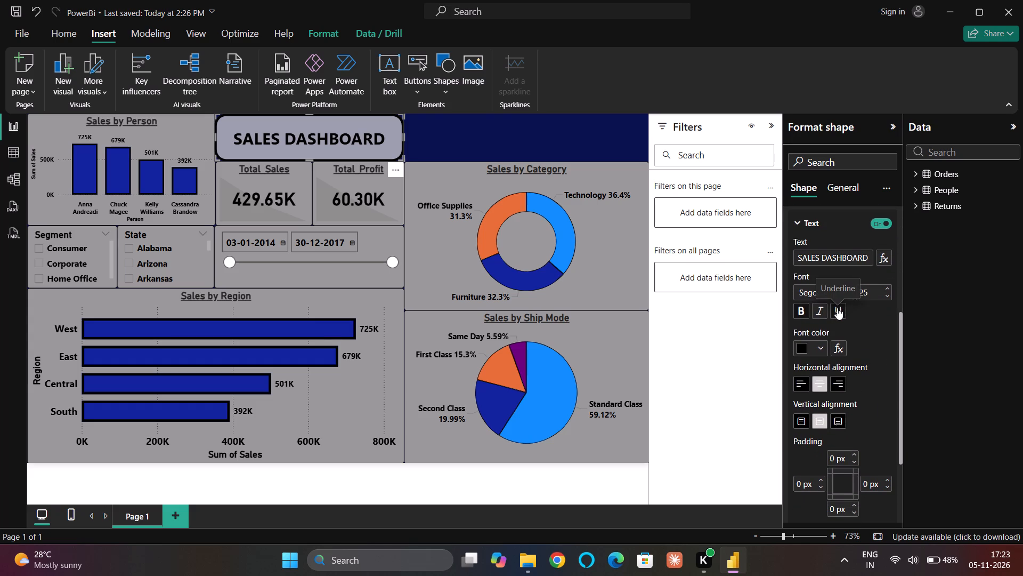
pyautogui.click(857, 327)
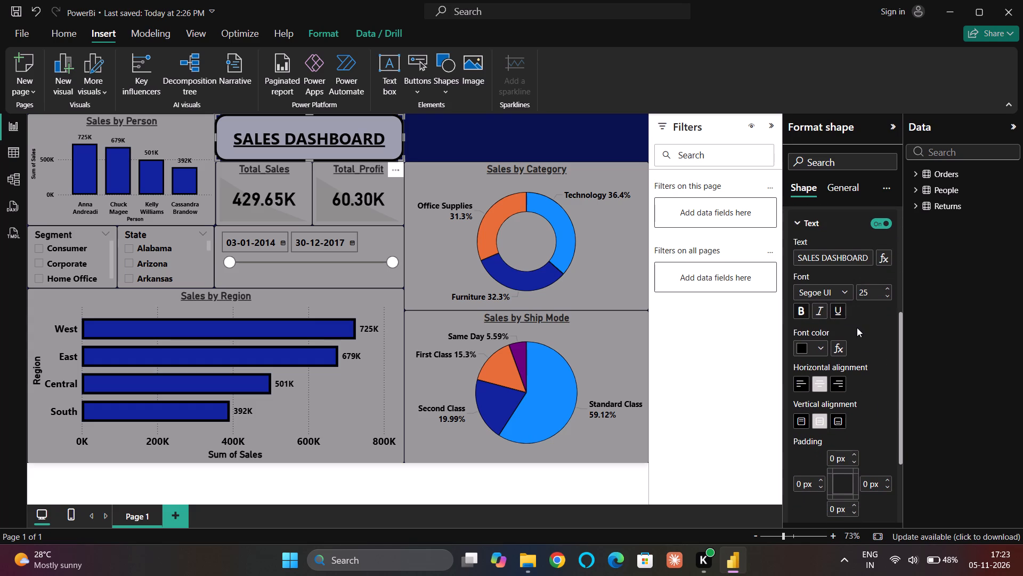
pyautogui.click(799, 221)
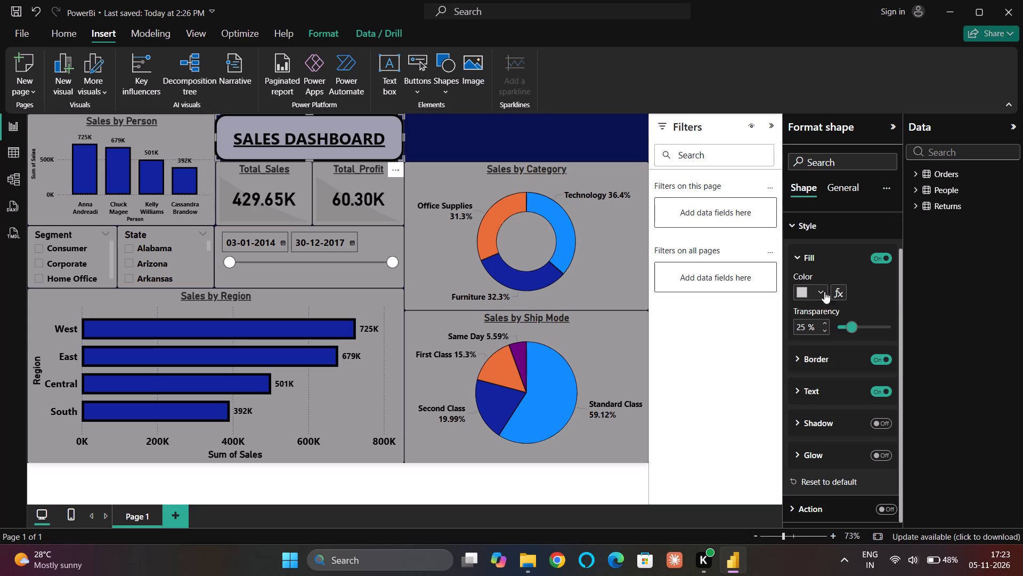
pyautogui.scroll(-1, 805, 388)
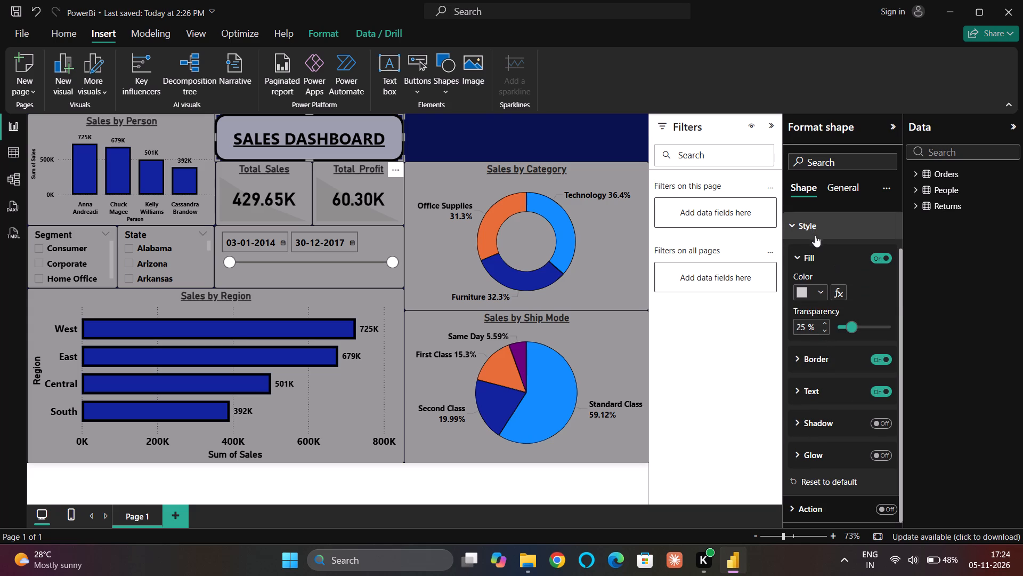
pyautogui.click(801, 255)
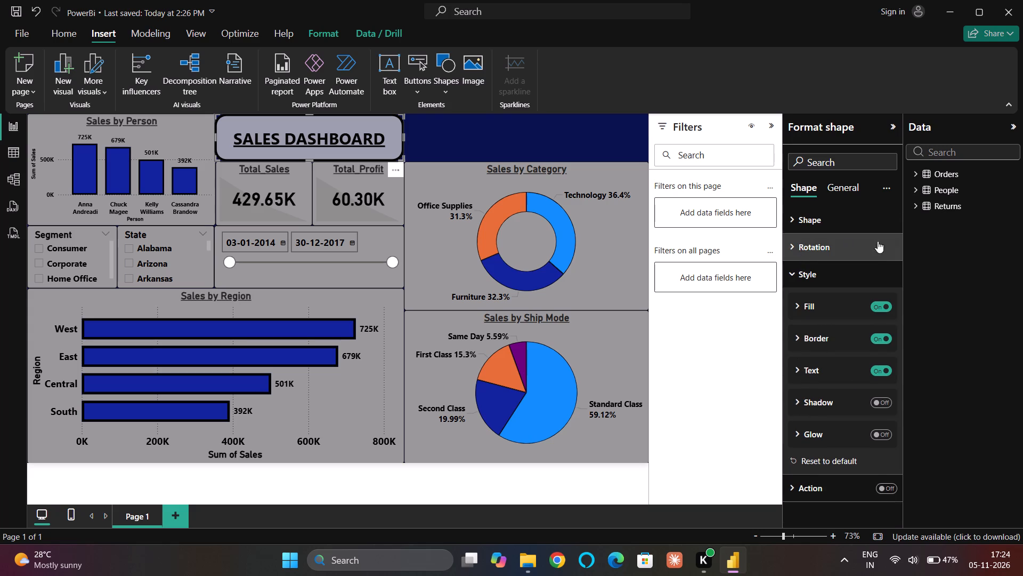
pyautogui.click(555, 139)
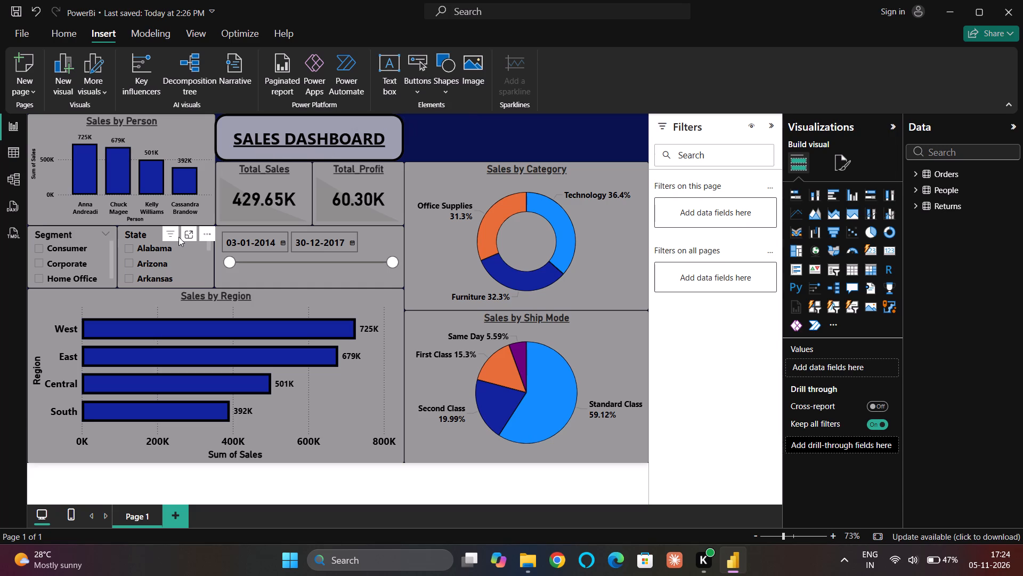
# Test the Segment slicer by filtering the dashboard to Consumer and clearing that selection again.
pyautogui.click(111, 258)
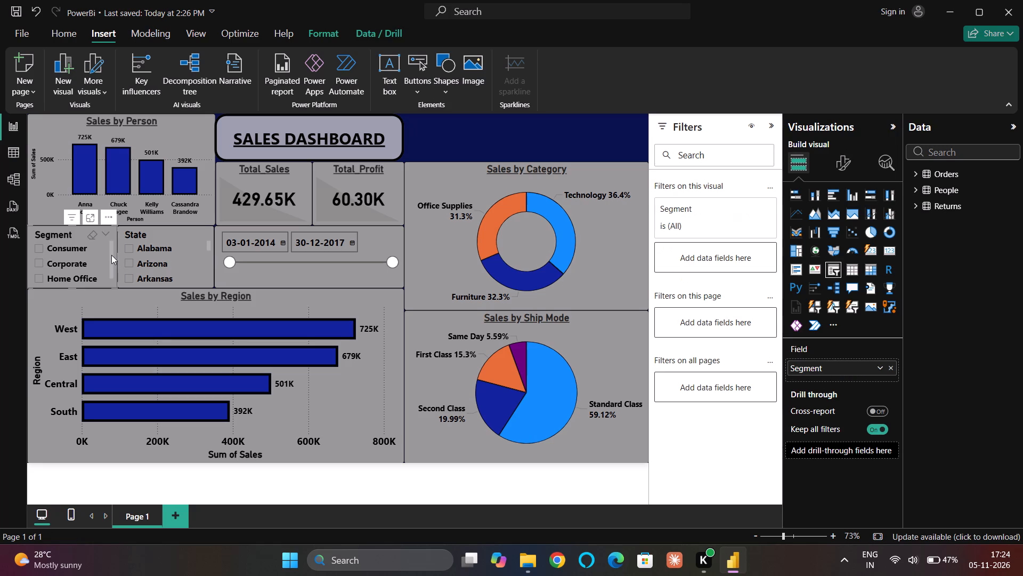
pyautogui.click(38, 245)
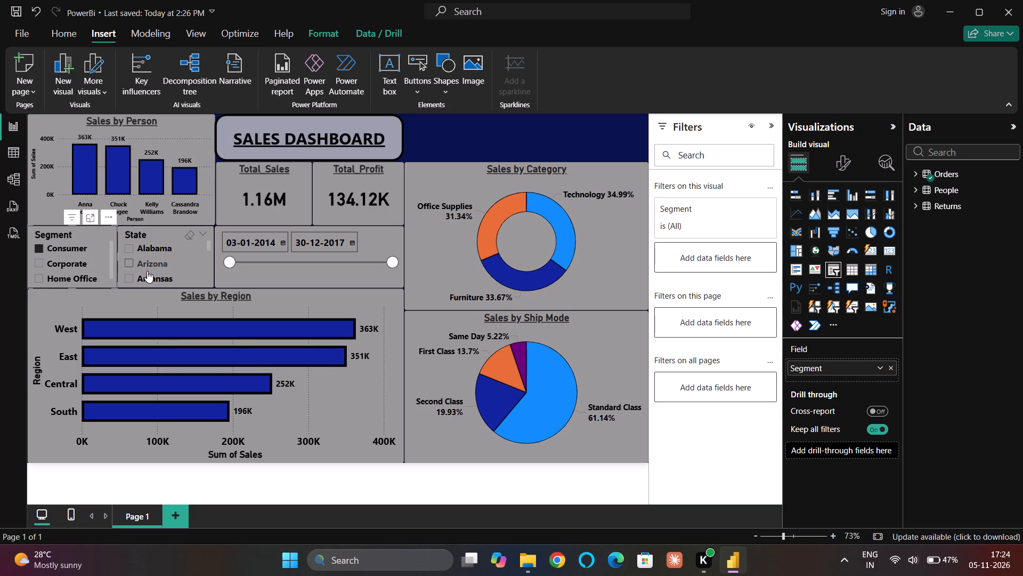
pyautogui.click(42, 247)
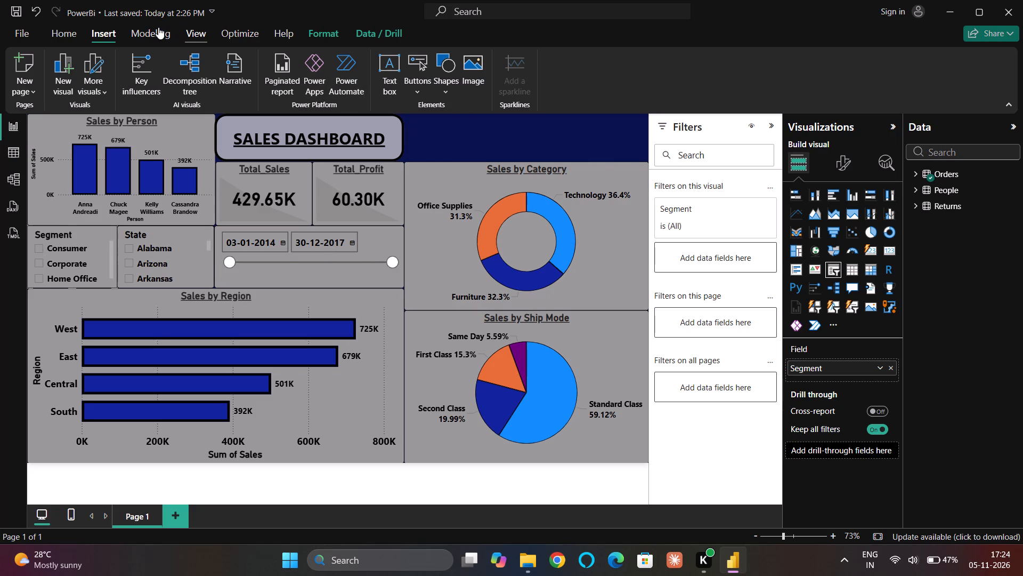
# Hide the Filters pane in the report editing view.
pyautogui.click(193, 35)
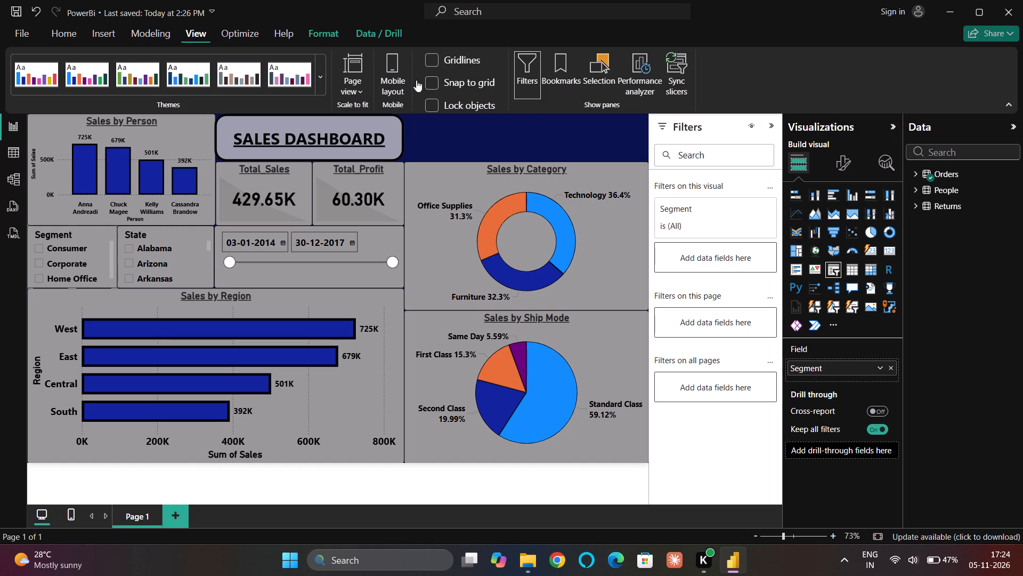
pyautogui.click(526, 68)
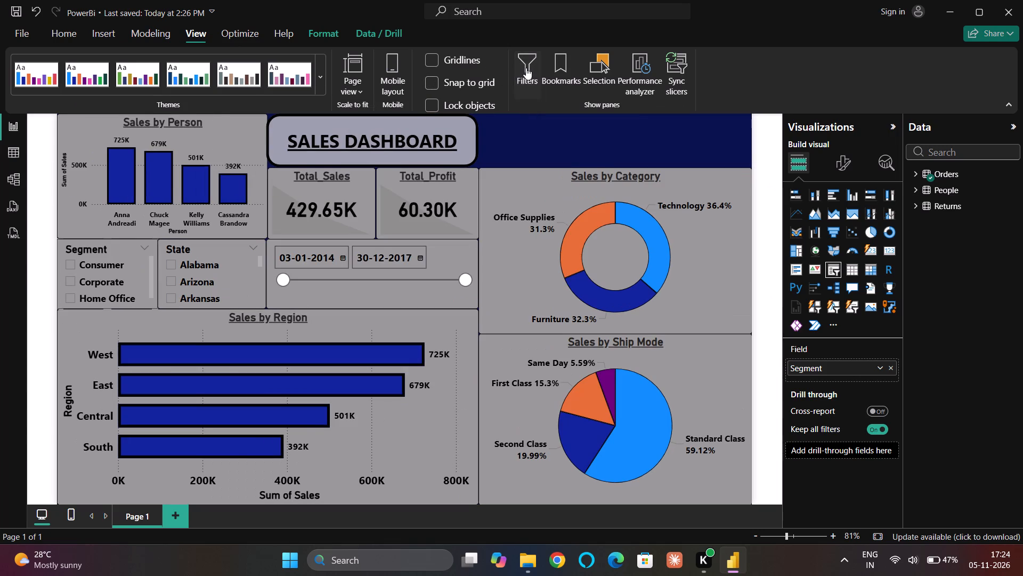
pyautogui.click(526, 68)
pyautogui.click(526, 68)
# Add a bookmark of the unfiltered dashboard state and name it Reset.
pyautogui.click(566, 77)
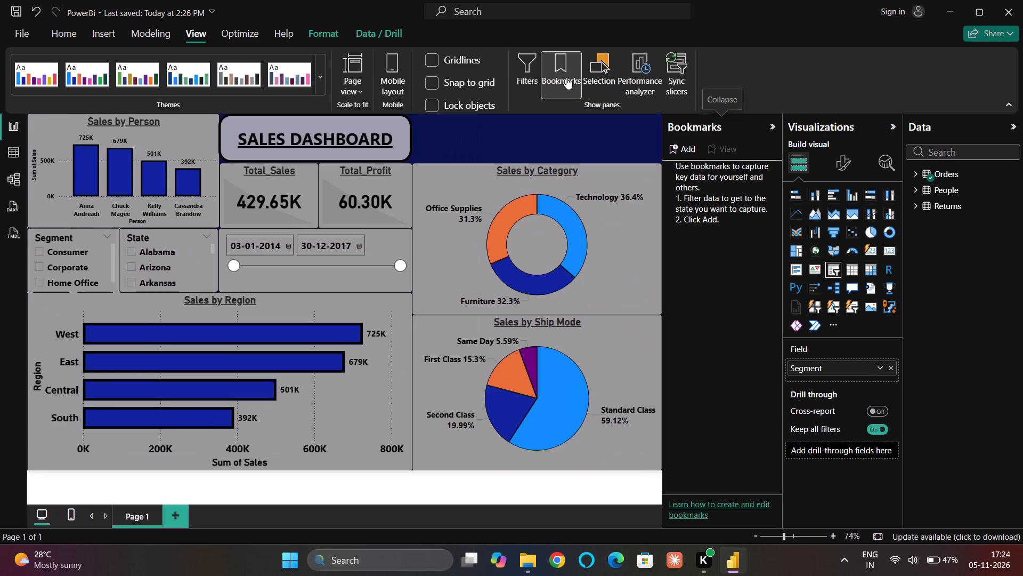
pyautogui.click(688, 147)
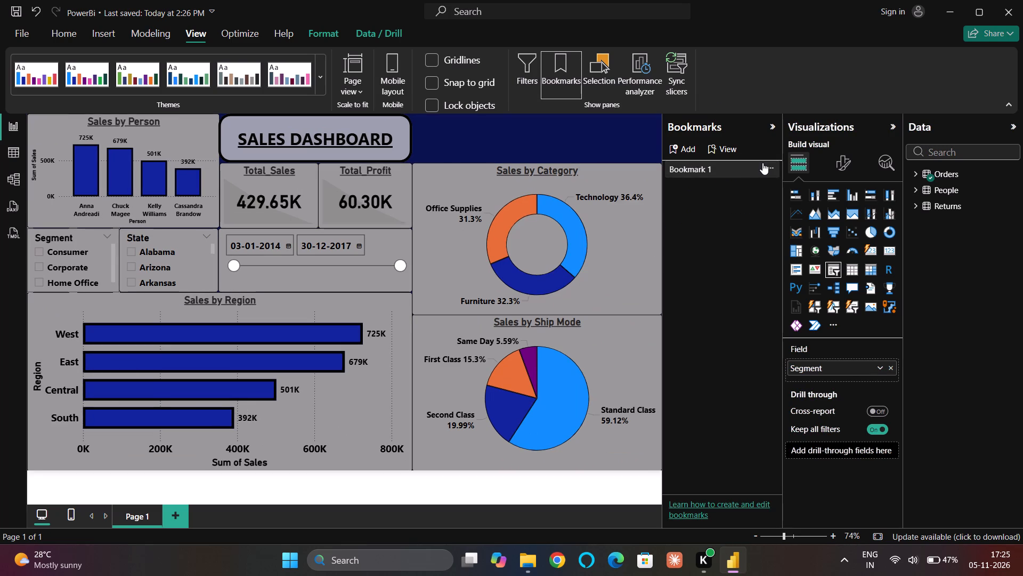
pyautogui.click(769, 166)
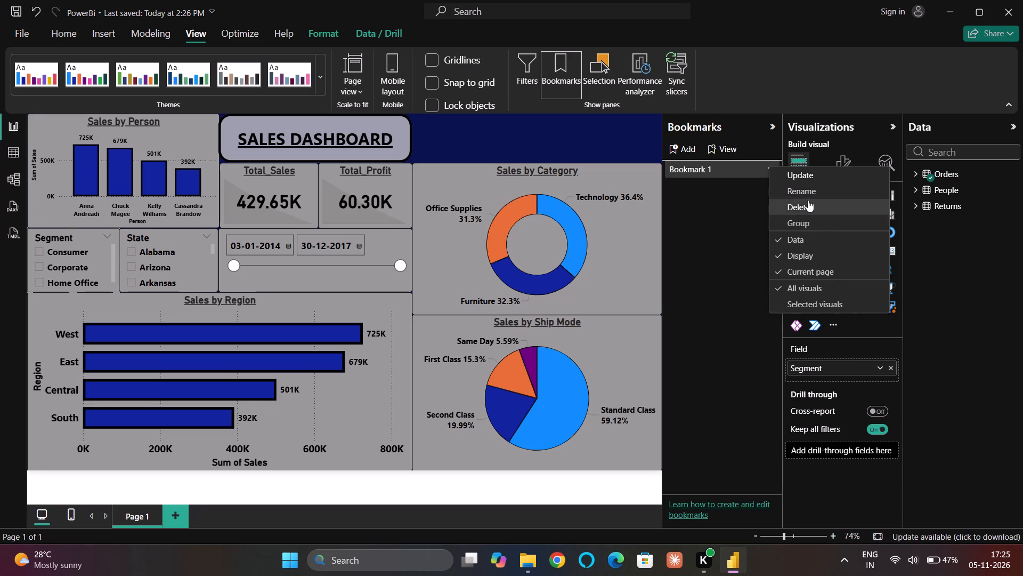
pyautogui.click(809, 196)
pyautogui.press('BackSpace')
pyautogui.press('BackSpace')
pyautogui.press('BackSpace')
pyautogui.press('BackSpace')
pyautogui.press('BackSpace')
pyautogui.press('BackSpace')
pyautogui.press('BackSpace')
pyautogui.press('BackSpace')
pyautogui.press('BackSpace')
pyautogui.press('BackSpace')
pyautogui.press('BackSpace')
pyautogui.press('BackSpace')
pyautogui.press('BackSpace')
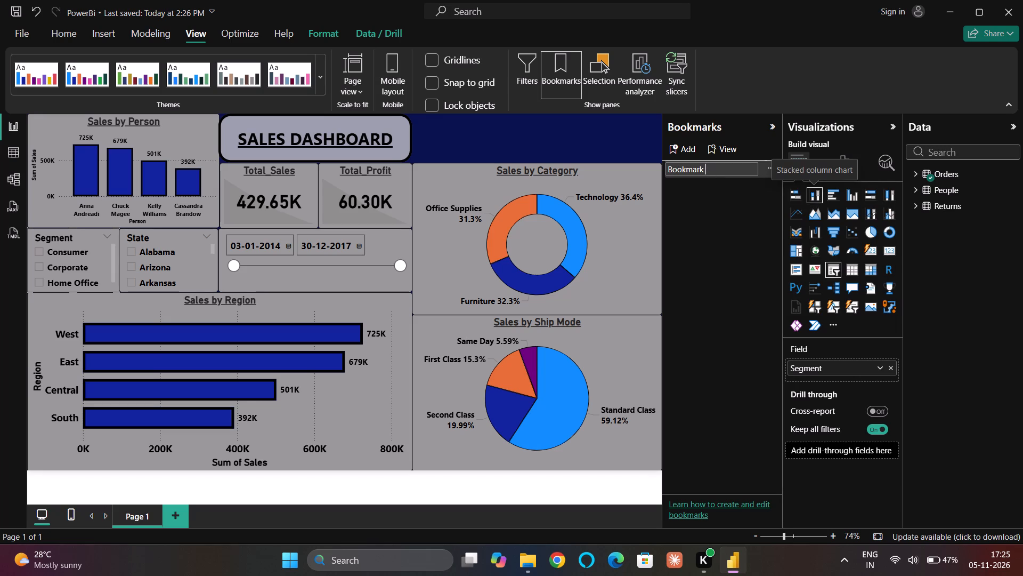
pyautogui.write('rESET')
pyautogui.press('BackSpace')
pyautogui.press('BackSpace')
pyautogui.press('BackSpace')
pyautogui.press('BackSpace')
pyautogui.press('BackSpace')
pyautogui.press('BackSpace')
pyautogui.write('rE')
pyautogui.write('SE')
pyautogui.press('BackSpace')
pyautogui.press('BackSpace')
pyautogui.press('BackSpace')
pyautogui.press('BackSpace')
pyautogui.press('BackSpace')
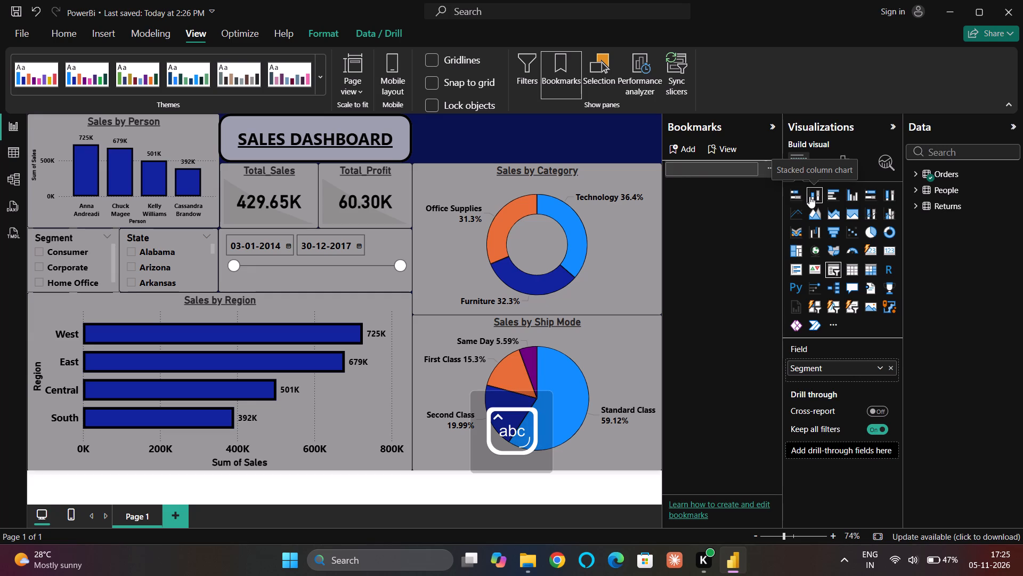
pyautogui.hotkey('shift', 'r')
pyautogui.write('eset')
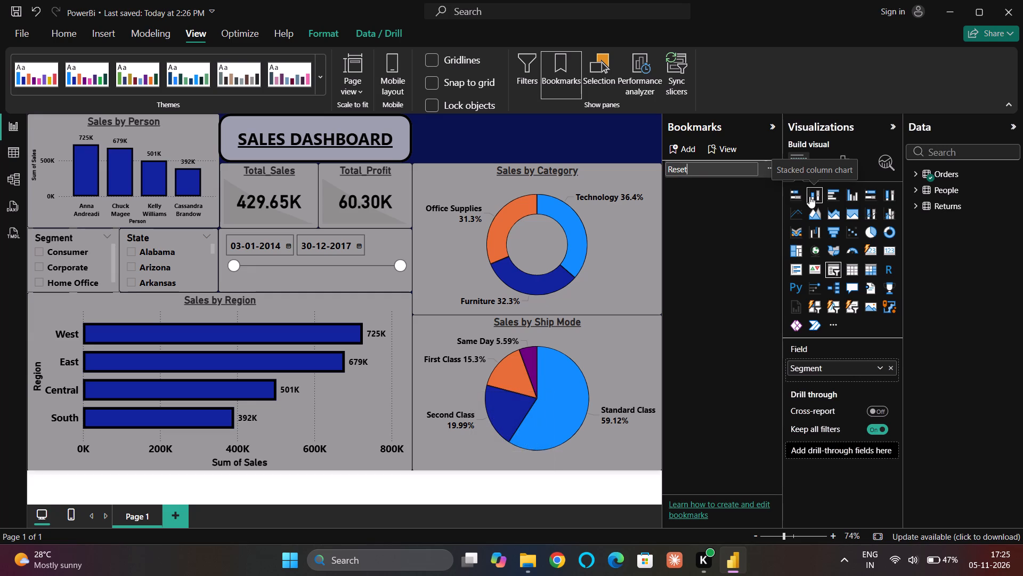
pyautogui.press('Return')
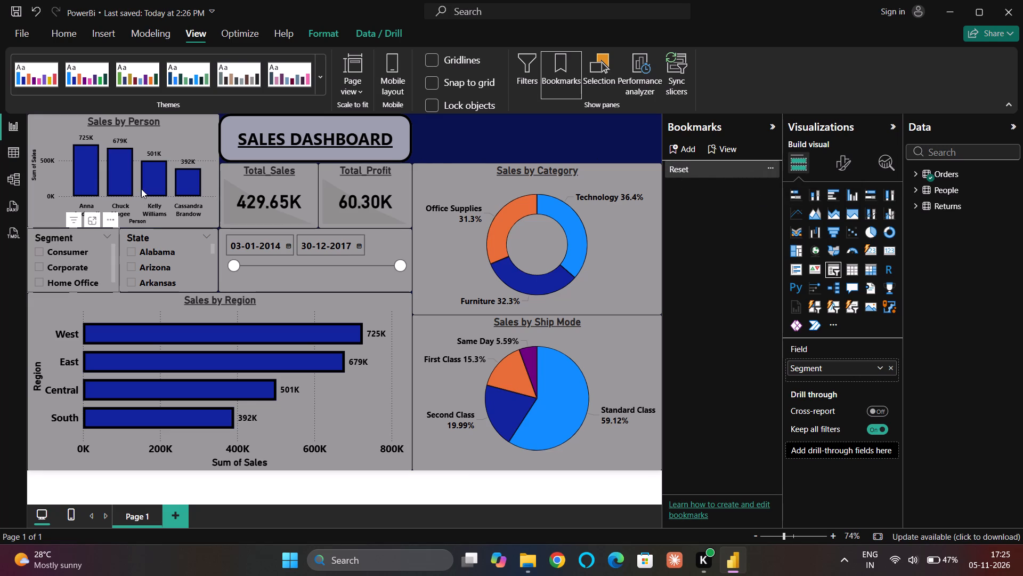
# Filter the dashboard to the Consumer segment and highlight the West bar in the Sales by Region chart.
pyautogui.click(43, 250)
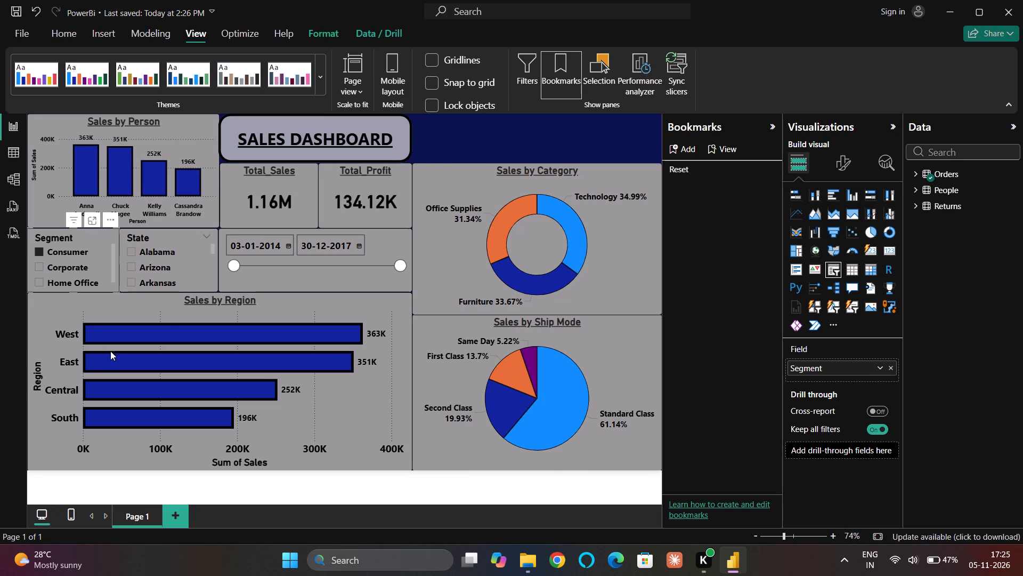
pyautogui.click(164, 327)
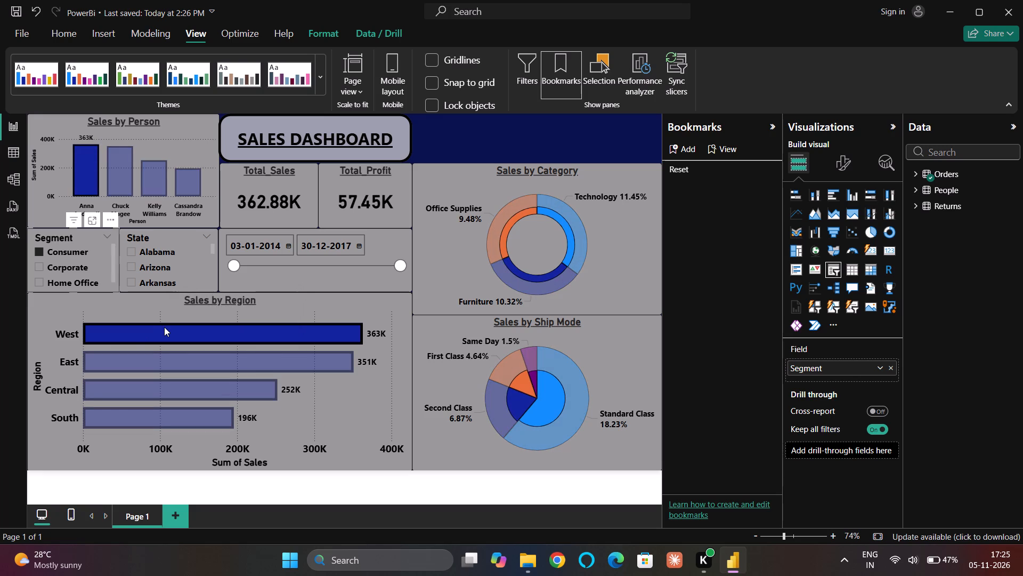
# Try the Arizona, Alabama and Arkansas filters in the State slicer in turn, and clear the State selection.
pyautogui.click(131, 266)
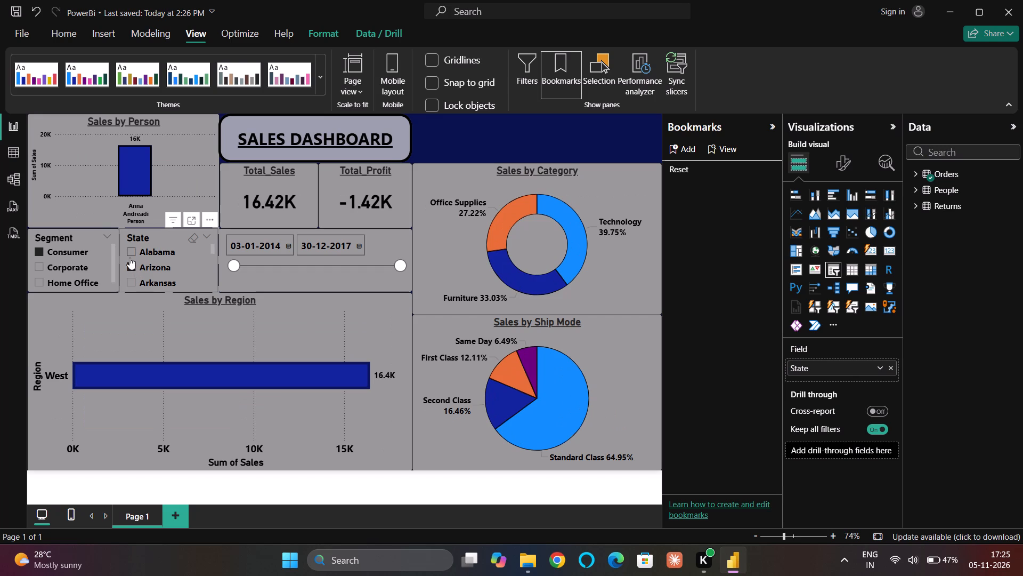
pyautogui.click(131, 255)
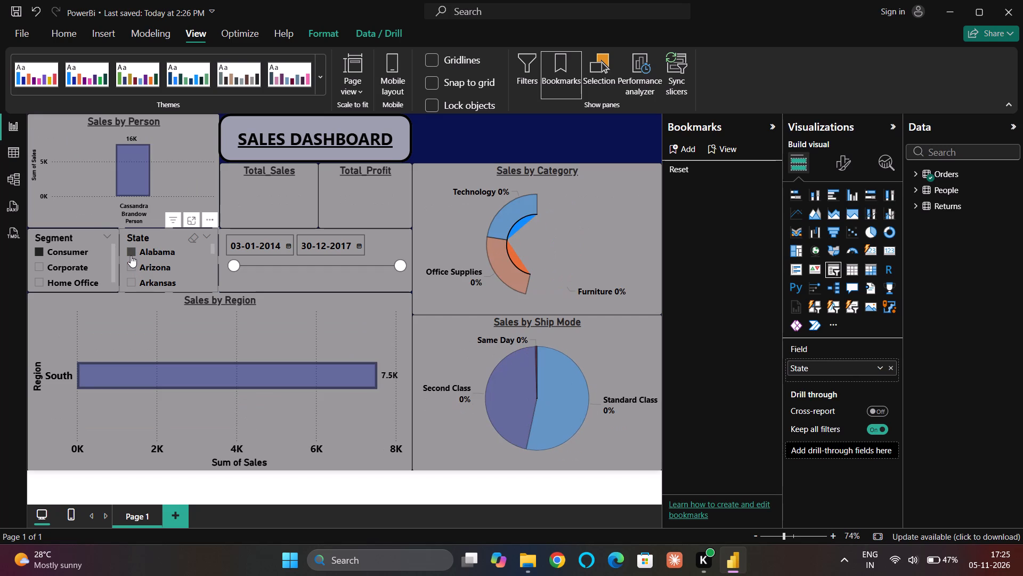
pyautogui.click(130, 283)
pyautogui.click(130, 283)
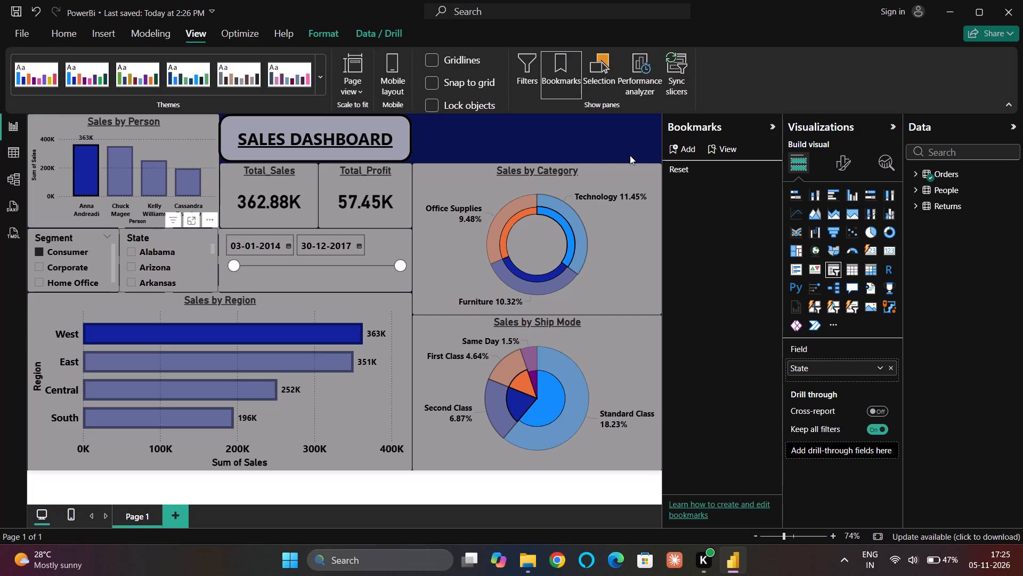
# Add a bookmark of the current Consumer and West view and name it Consumers_West.
pyautogui.click(684, 148)
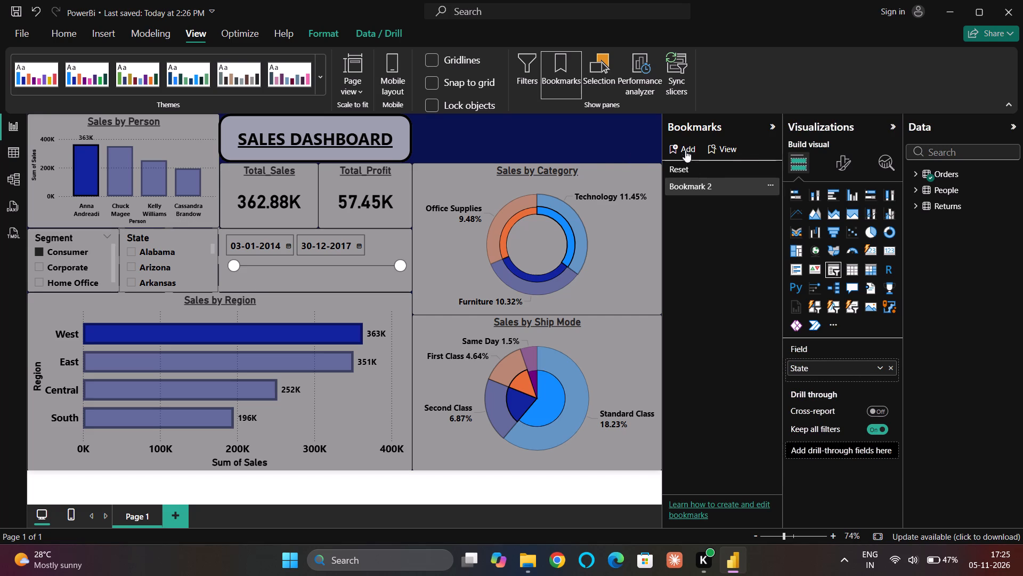
pyautogui.click(767, 186)
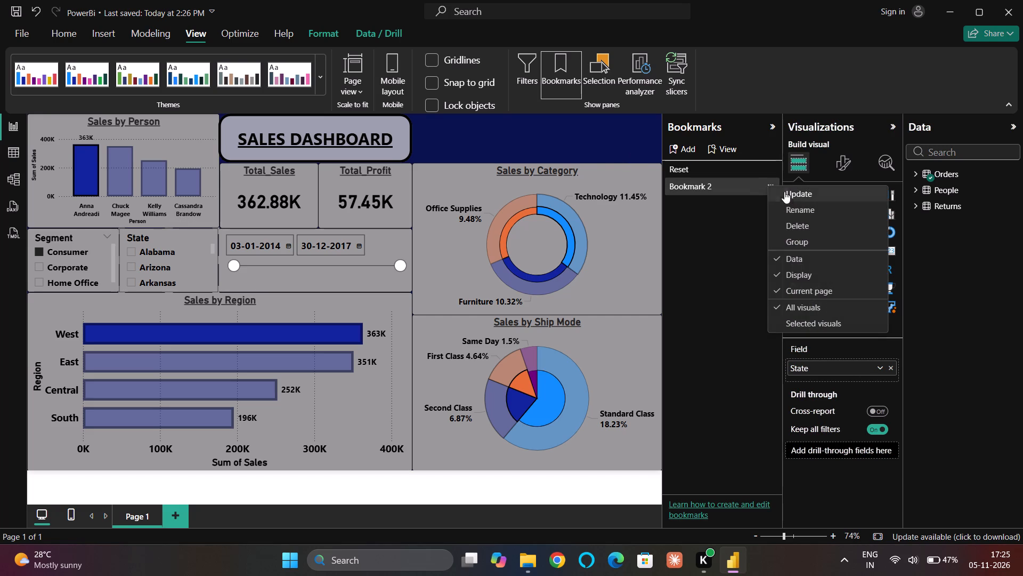
pyautogui.click(798, 209)
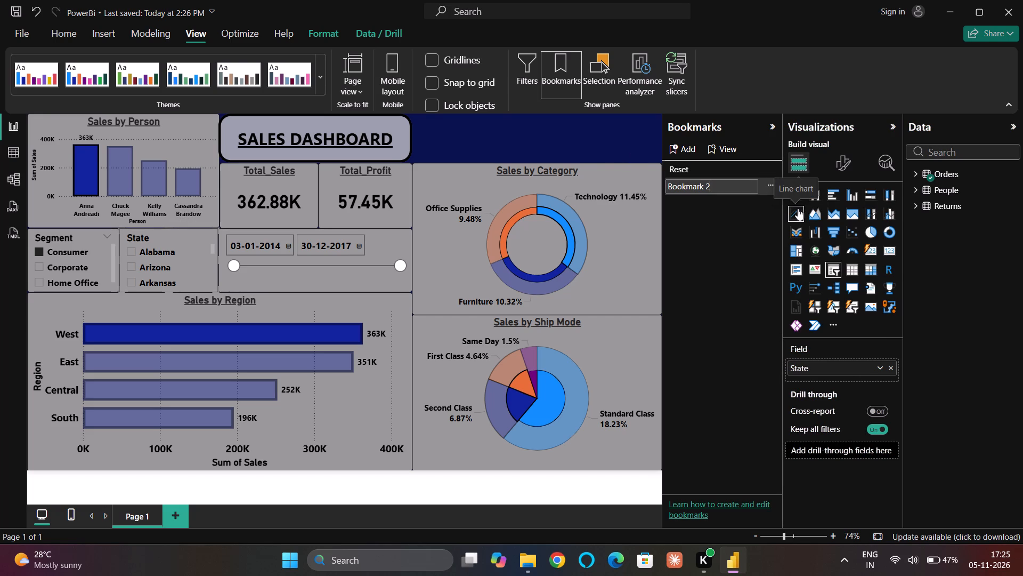
pyautogui.press('BackSpace')
pyautogui.press('BackSpace')
pyautogui.press('BackSpace')
pyautogui.press('BackSpace')
pyautogui.press('BackSpace')
pyautogui.press('BackSpace')
pyautogui.press('BackSpace')
pyautogui.press('BackSpace')
pyautogui.press('BackSpace')
pyautogui.press('BackSpace')
pyautogui.press('BackSpace')
pyautogui.press('BackSpace')
pyautogui.press('BackSpace')
pyautogui.press('BackSpace')
pyautogui.press('BackSpace')
pyautogui.press('BackSpace')
pyautogui.press('BackSpace')
pyautogui.press('BackSpace')
pyautogui.press('BackSpace')
pyautogui.press('BackSpace')
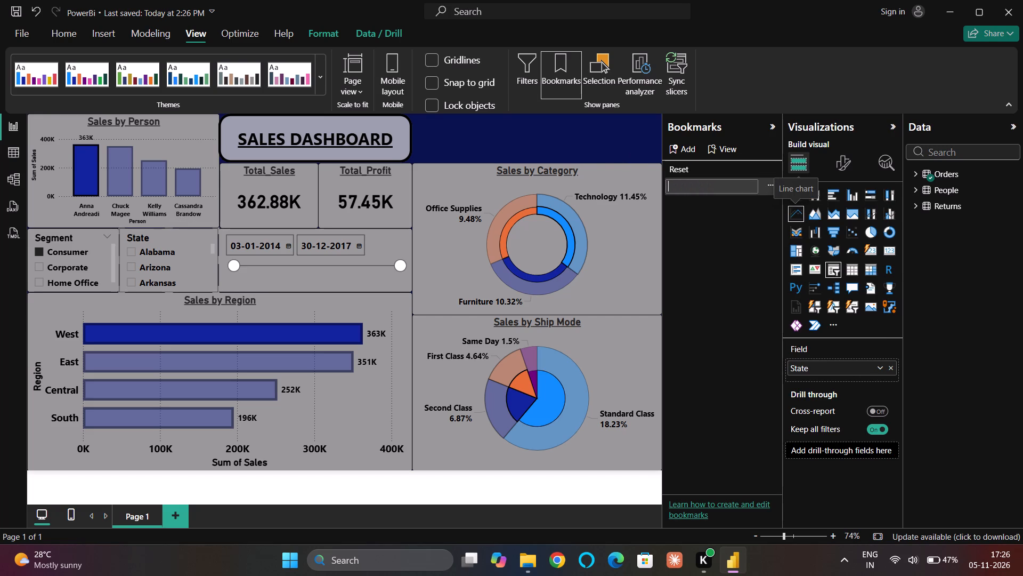
pyautogui.press('BackSpace')
pyautogui.press('BackSpace')
pyautogui.write('Consumers')
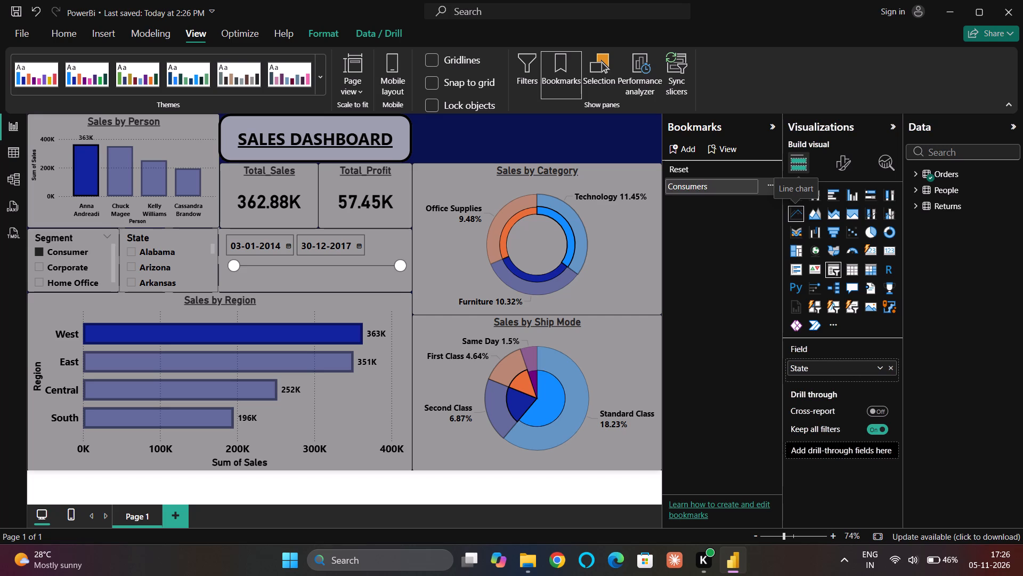
pyautogui.hotkey('shift', '_')
pyautogui.hotkey('shift', 'w')
pyautogui.write('est')
pyautogui.press('Return')
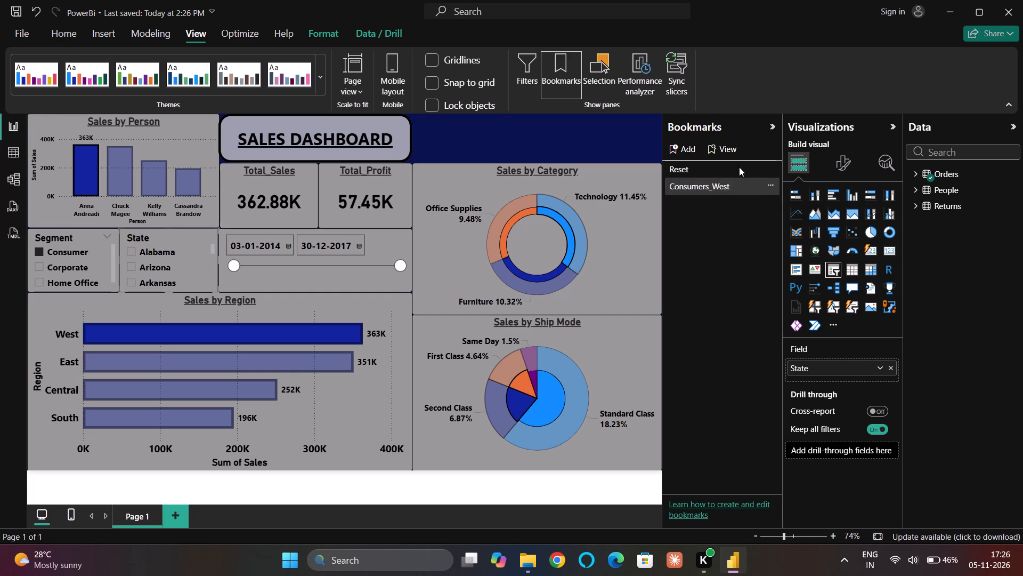
# Try switching between the Reset and Consumers_West bookmarks, finishing with the Reset bookmark applied.
pyautogui.click(730, 167)
pyautogui.click(707, 182)
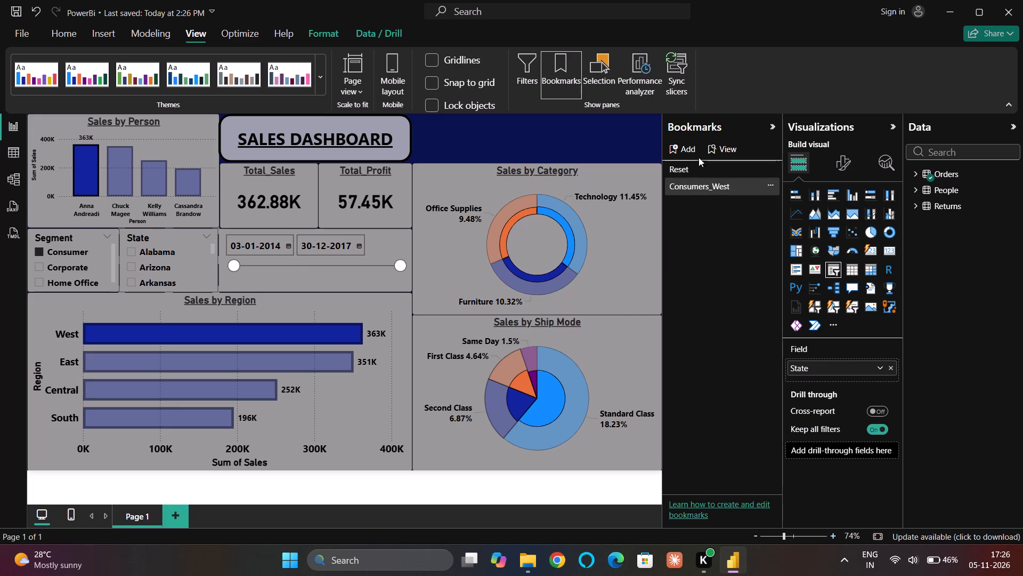
pyautogui.click(693, 167)
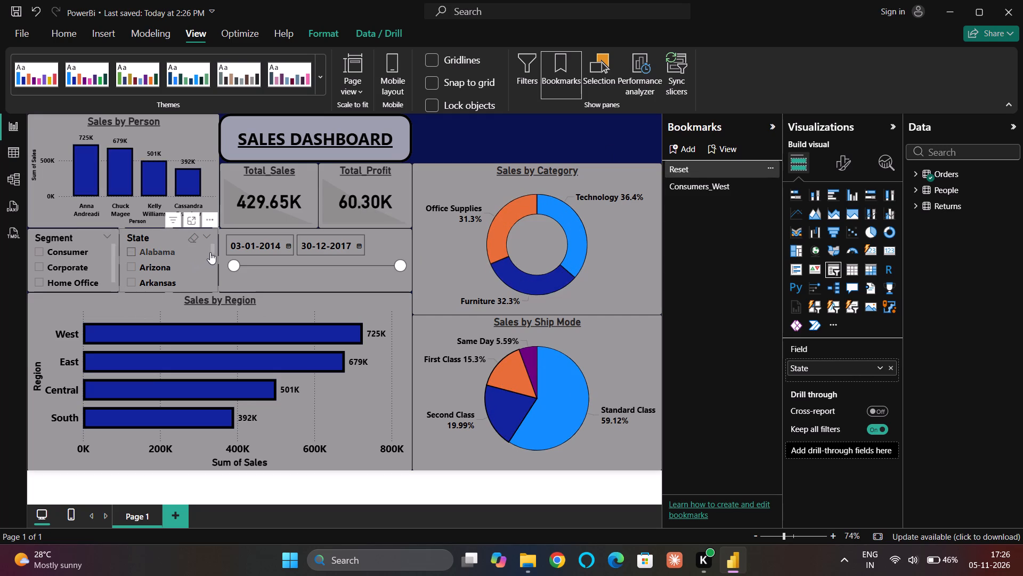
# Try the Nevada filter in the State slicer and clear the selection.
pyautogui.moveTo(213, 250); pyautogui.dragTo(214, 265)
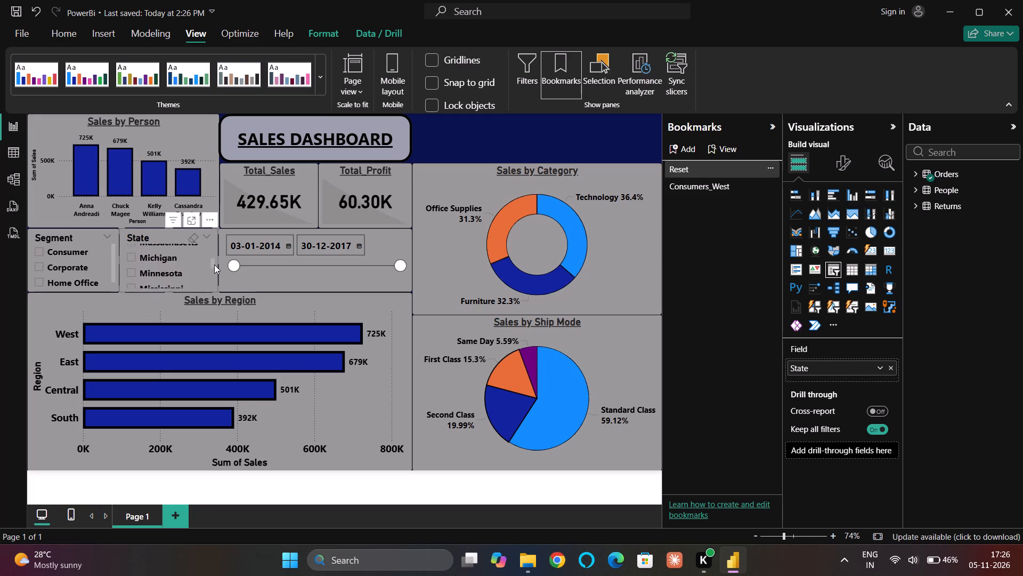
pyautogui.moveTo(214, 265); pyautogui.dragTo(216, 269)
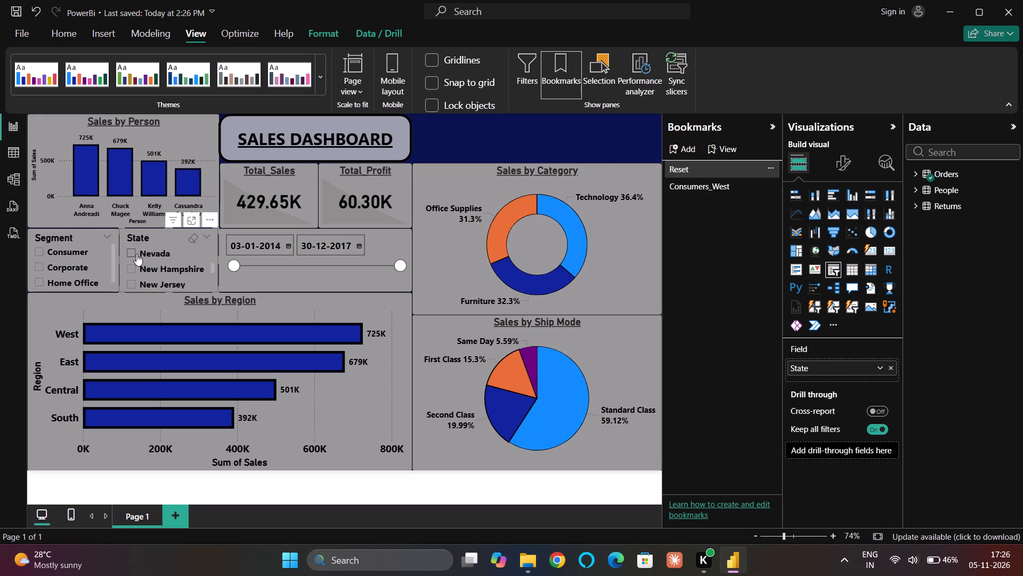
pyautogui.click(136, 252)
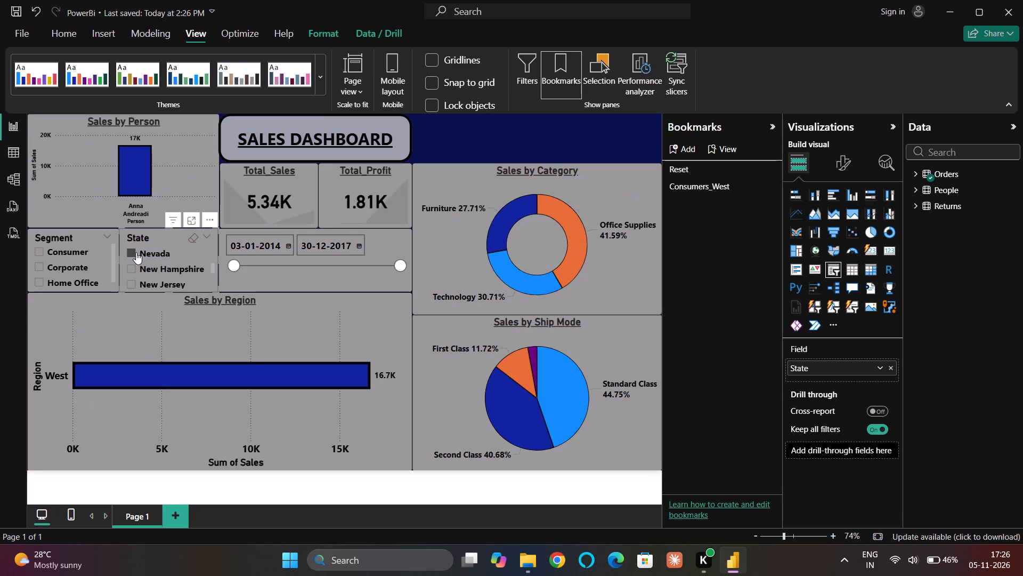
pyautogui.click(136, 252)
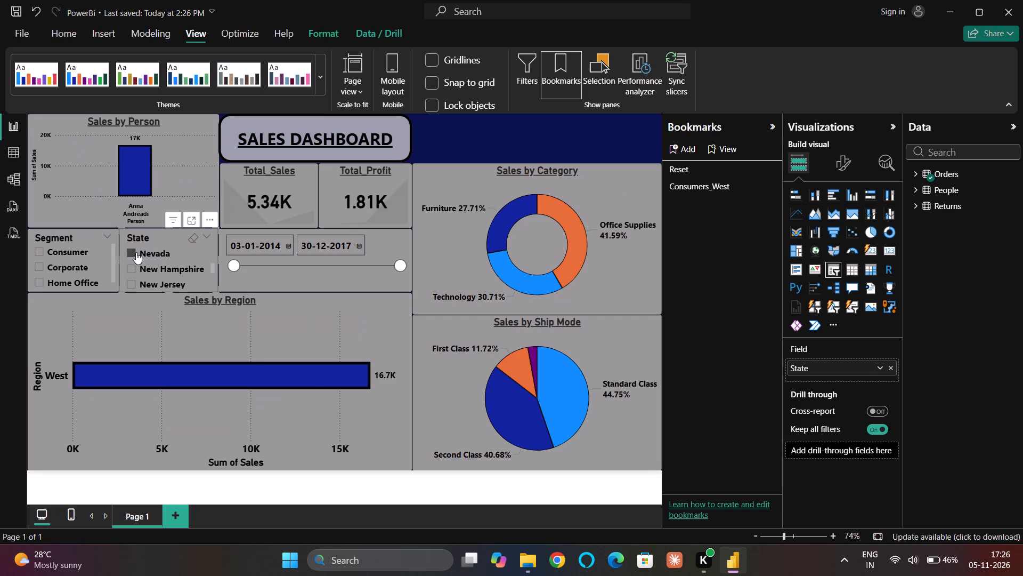
# Filter the dashboard to the Home Office segment and highlight the South bar in the Sales by Region chart.
pyautogui.click(41, 281)
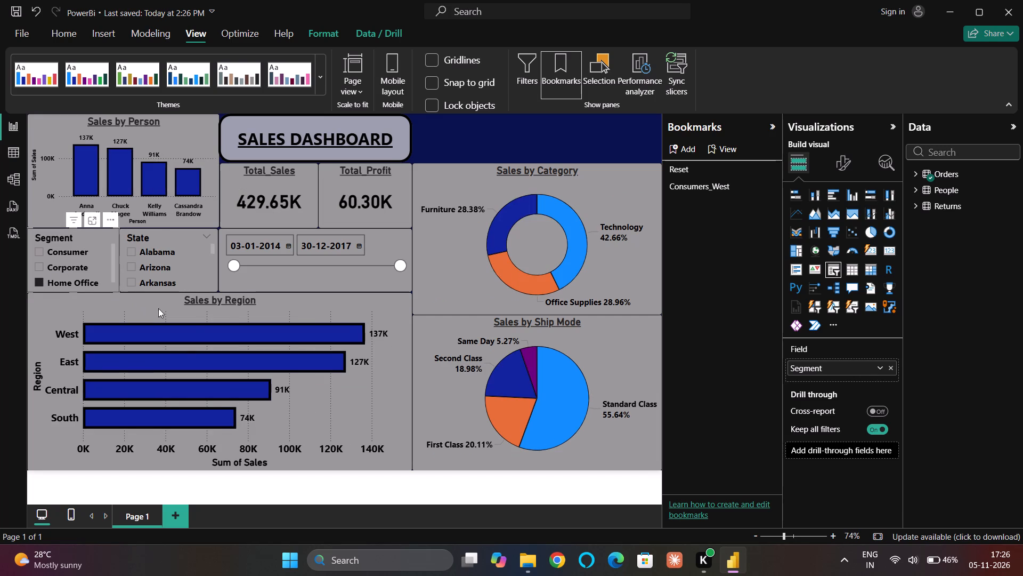
pyautogui.click(132, 414)
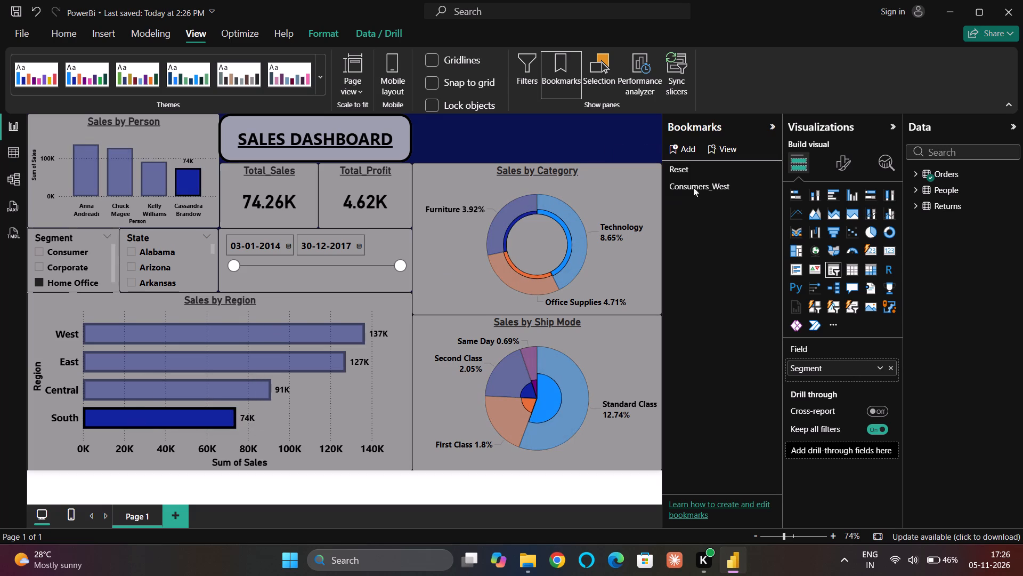
# Add a bookmark of the current Home Office and South view and name it Home office_South.
pyautogui.click(686, 147)
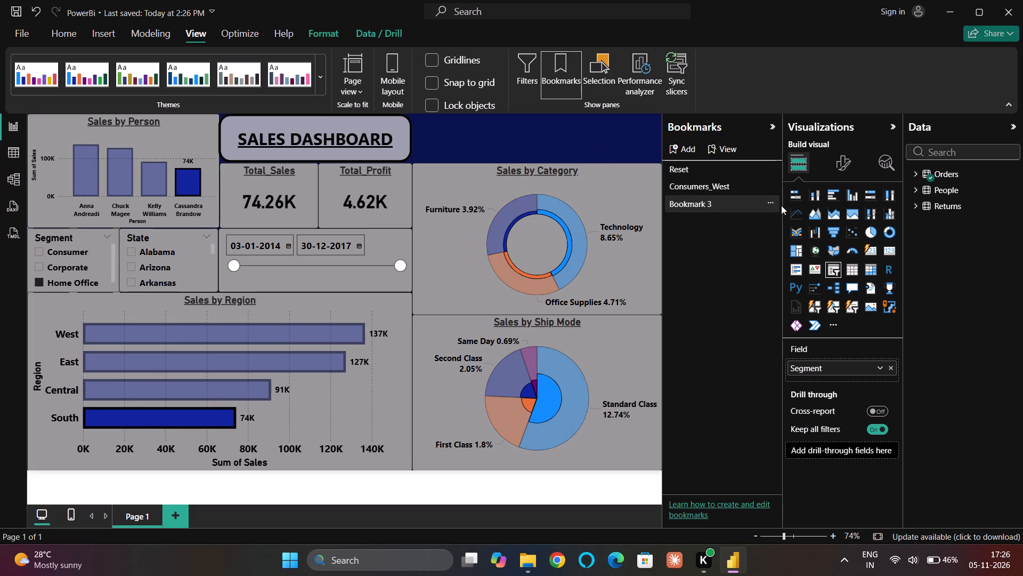
pyautogui.click(775, 205)
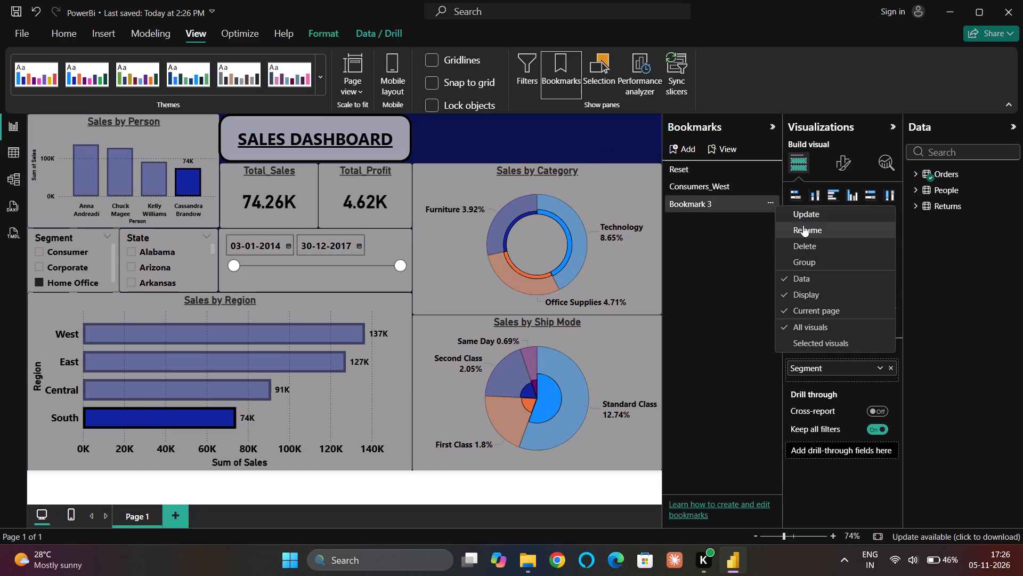
pyautogui.click(803, 225)
pyautogui.press('BackSpace')
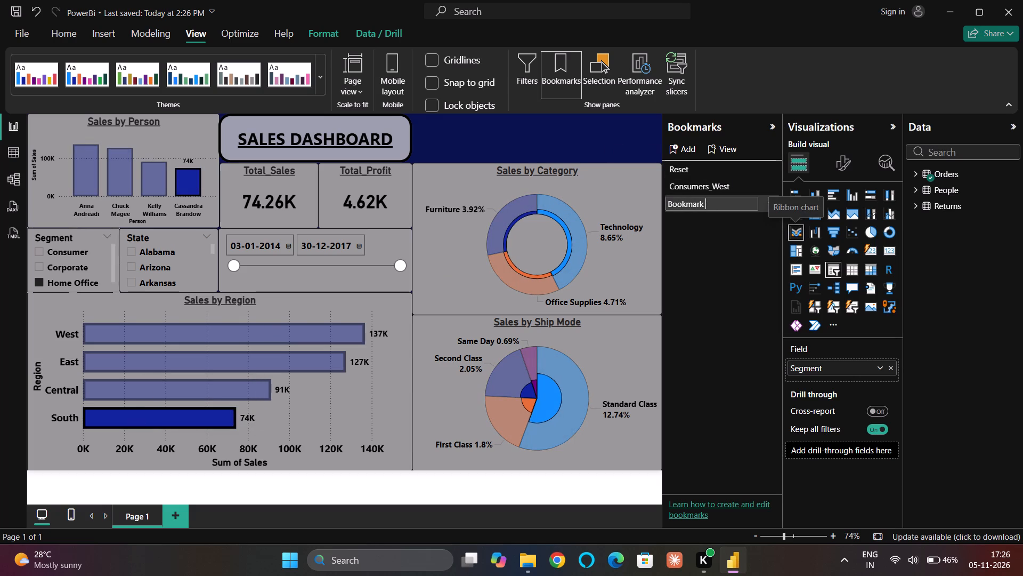
pyautogui.press('BackSpace')
pyautogui.press('BackSpace')
pyautogui.press('BackSpace')
pyautogui.press('BackSpace')
pyautogui.press('BackSpace')
pyautogui.press('BackSpace')
pyautogui.press('BackSpace')
pyautogui.press('BackSpace')
pyautogui.press('BackSpace')
pyautogui.press('BackSpace')
pyautogui.press('BackSpace')
pyautogui.press('BackSpace')
pyautogui.press('BackSpace')
pyautogui.press('BackSpace')
pyautogui.press('BackSpace')
pyautogui.press('BackSpace')
pyautogui.press('BackSpace')
pyautogui.press('BackSpace')
pyautogui.press('BackSpace')
pyautogui.press('BackSpace')
pyautogui.write('Home')
pyautogui.press('space')
pyautogui.write('oofi')
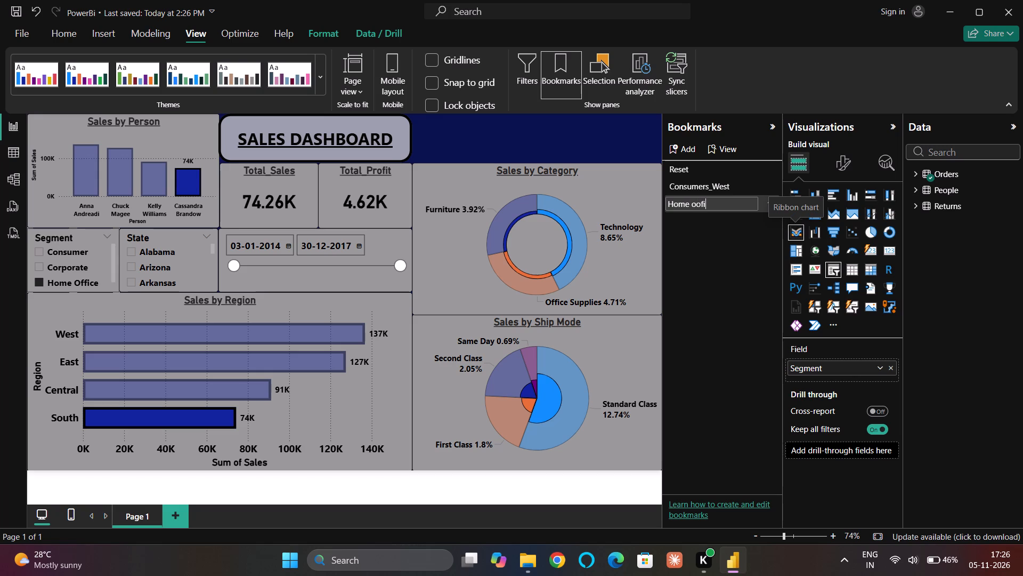
pyautogui.press('BackSpace')
pyautogui.press('BackSpace')
pyautogui.press('BackSpace')
pyautogui.press('BackSpace')
pyautogui.write('offic')
pyautogui.press('e')
pyautogui.hotkey('shift', '_')
pyautogui.write('South')
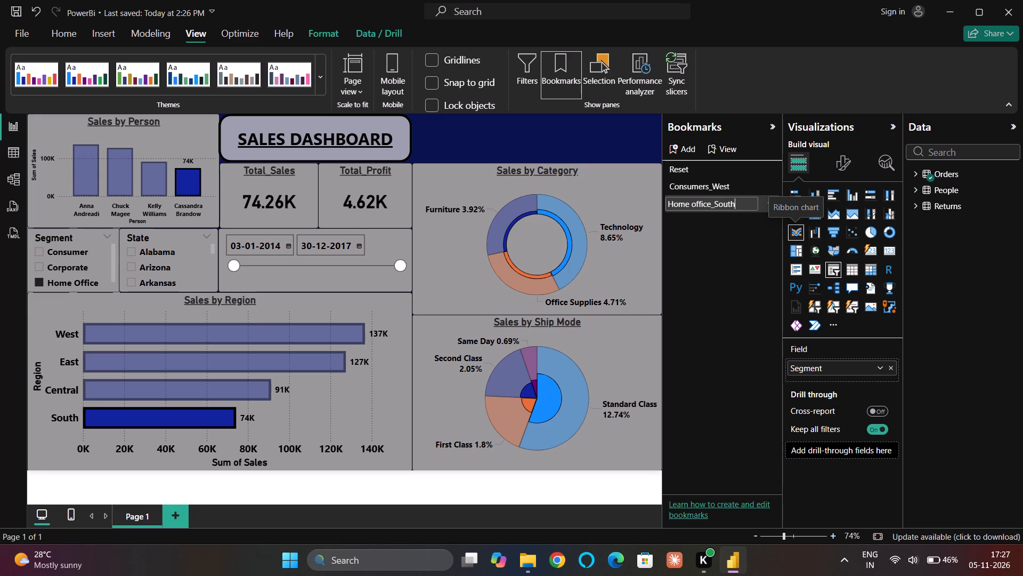
pyautogui.press('Return')
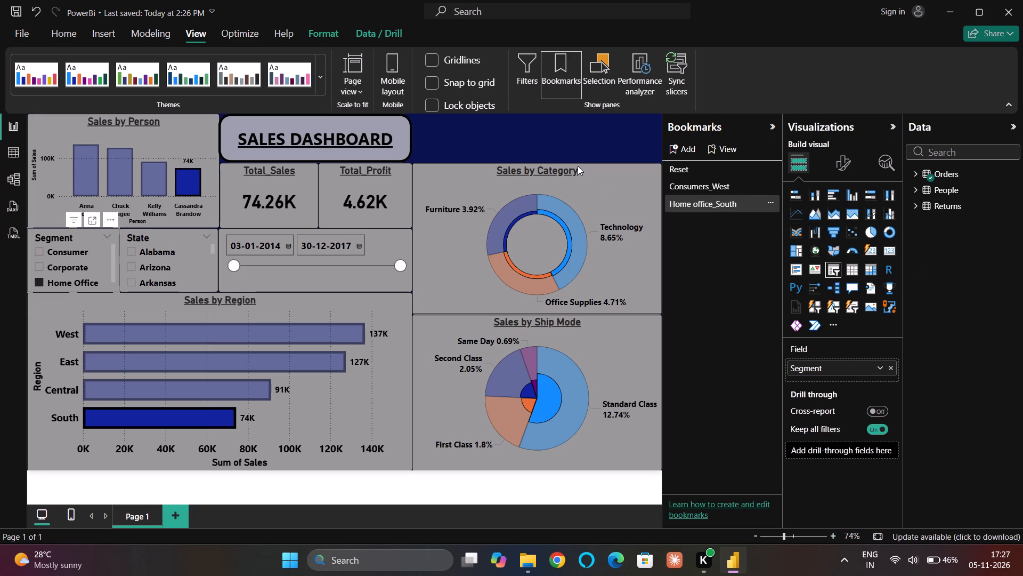
# Apply the Reset bookmark to the dashboard and hide the Bookmarks pane.
pyautogui.click(689, 175)
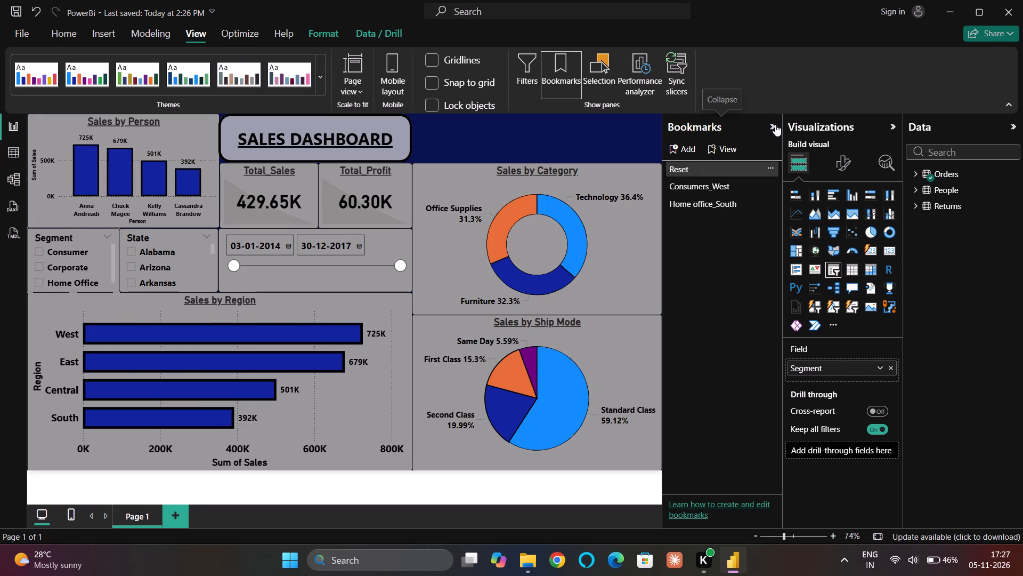
pyautogui.click(558, 71)
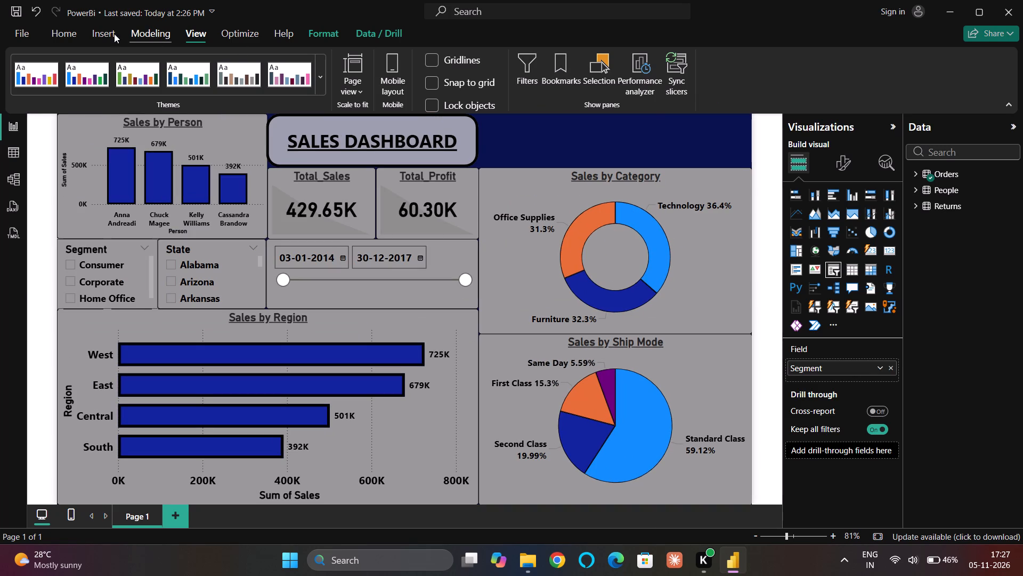
# Insert a bookmark navigator and move it onto the dark blue header band, against the report page's right edge.
pyautogui.click(70, 22)
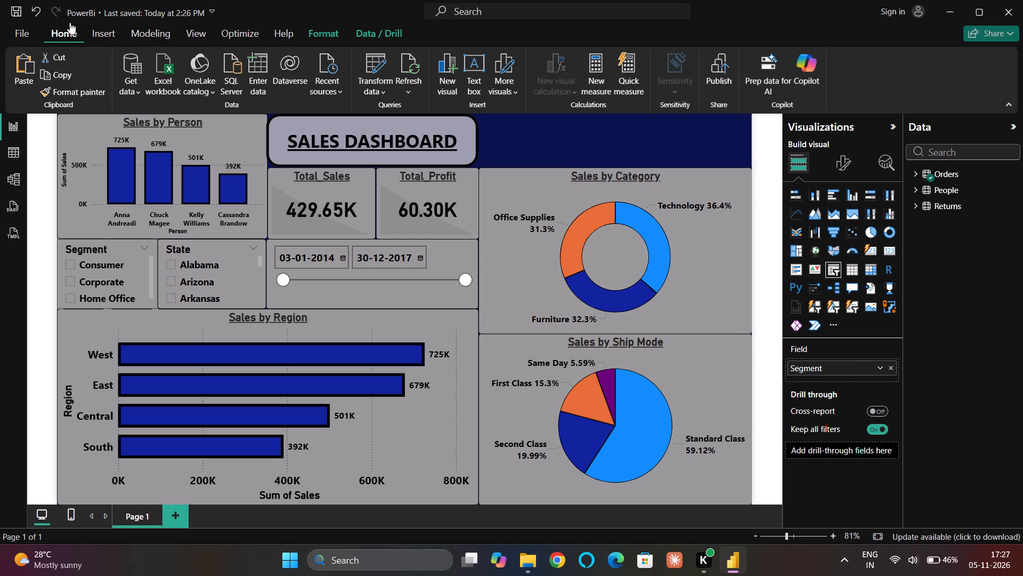
pyautogui.click(109, 31)
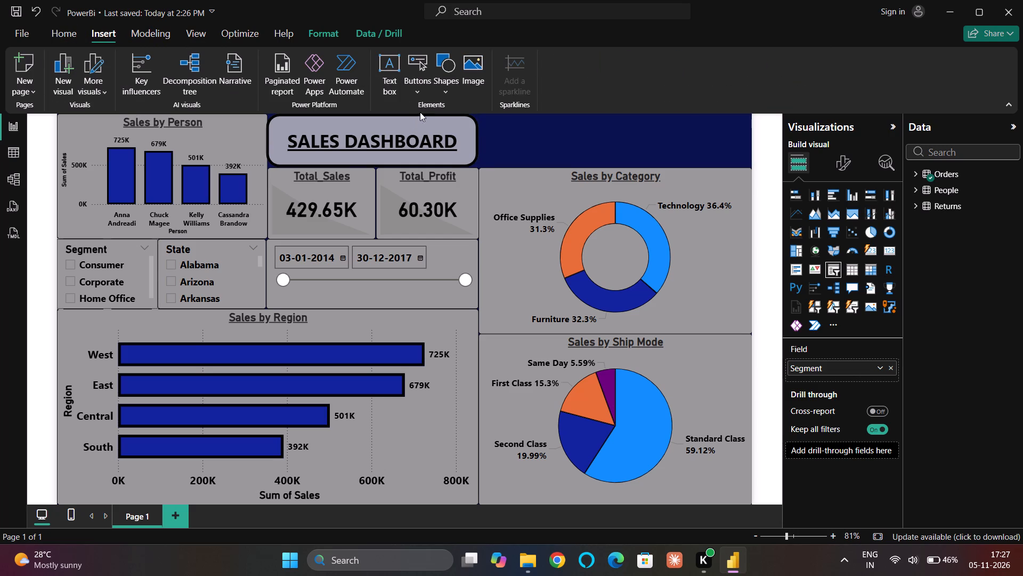
pyautogui.click(421, 89)
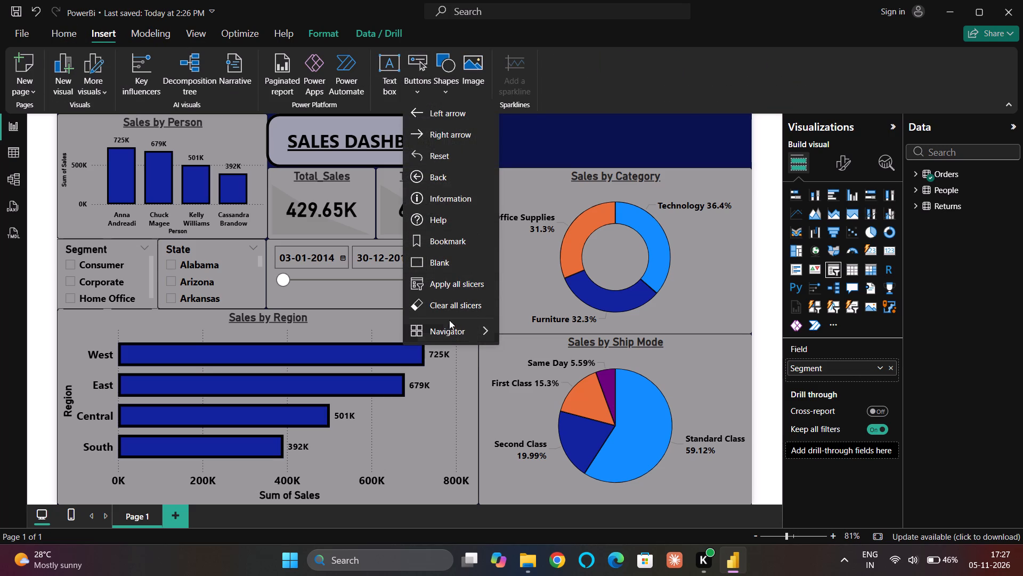
pyautogui.click(523, 354)
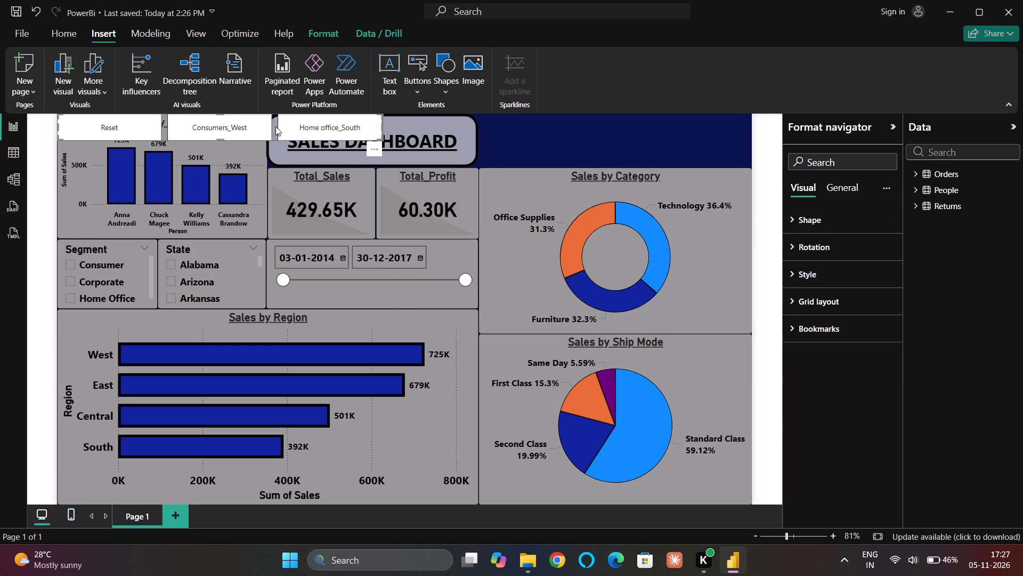
pyautogui.moveTo(272, 126); pyautogui.dragTo(672, 139)
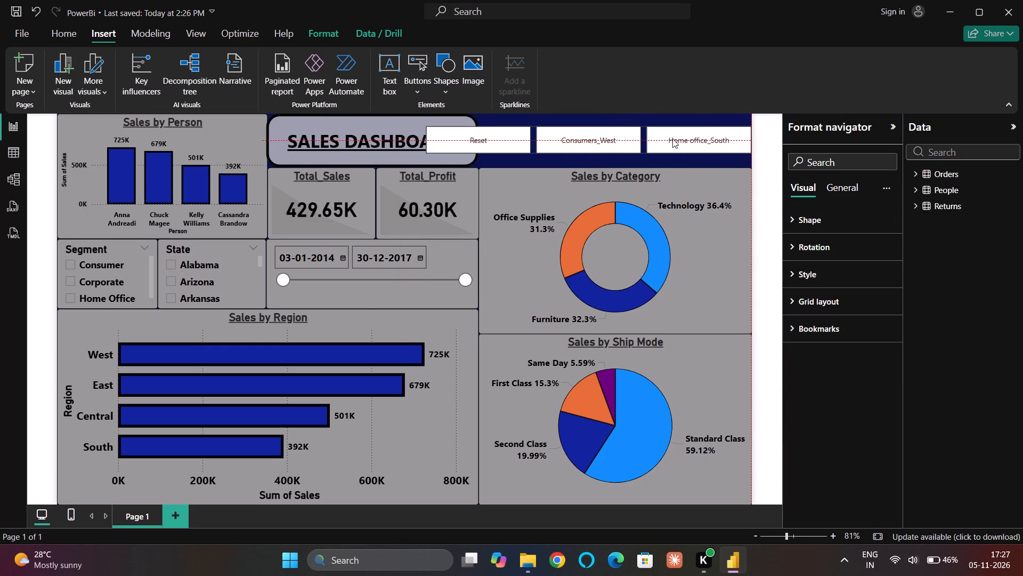
pyautogui.moveTo(672, 139); pyautogui.dragTo(694, 136)
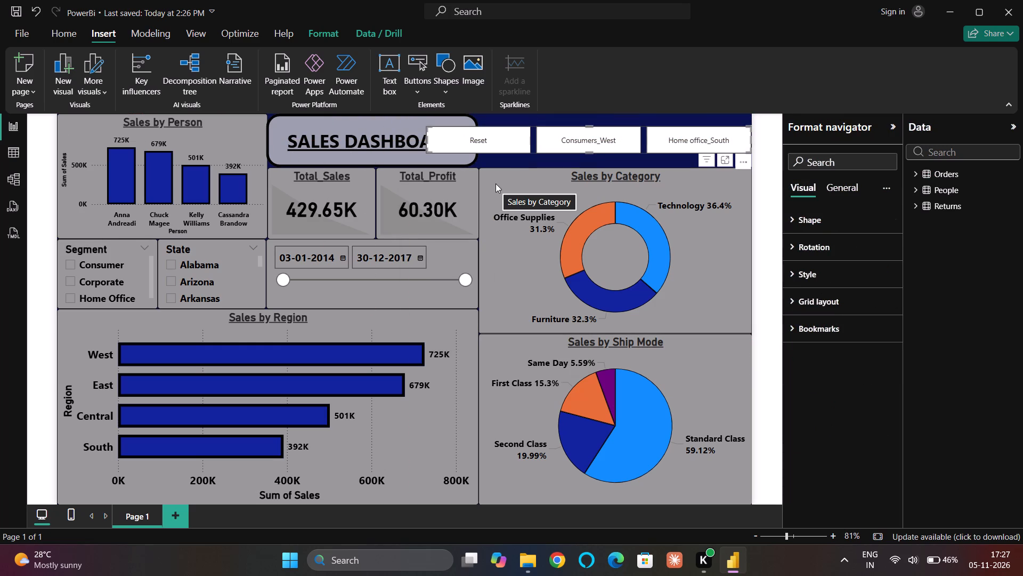
# Copy the Sales by Category chart's formatting onto the bookmark navigator with Format Painter.
pyautogui.click(496, 183)
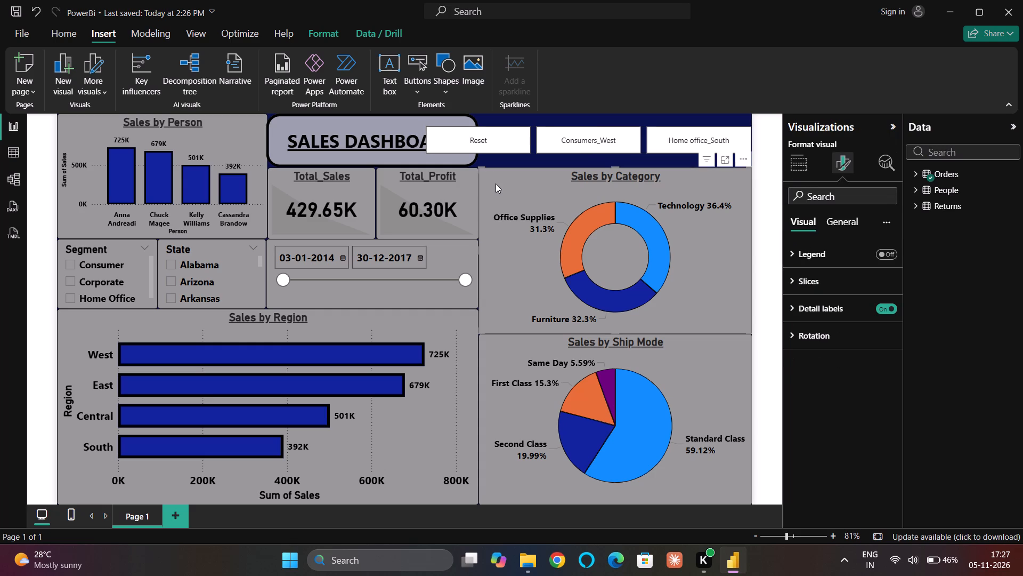
pyautogui.hotkey('ctrl', 'c')
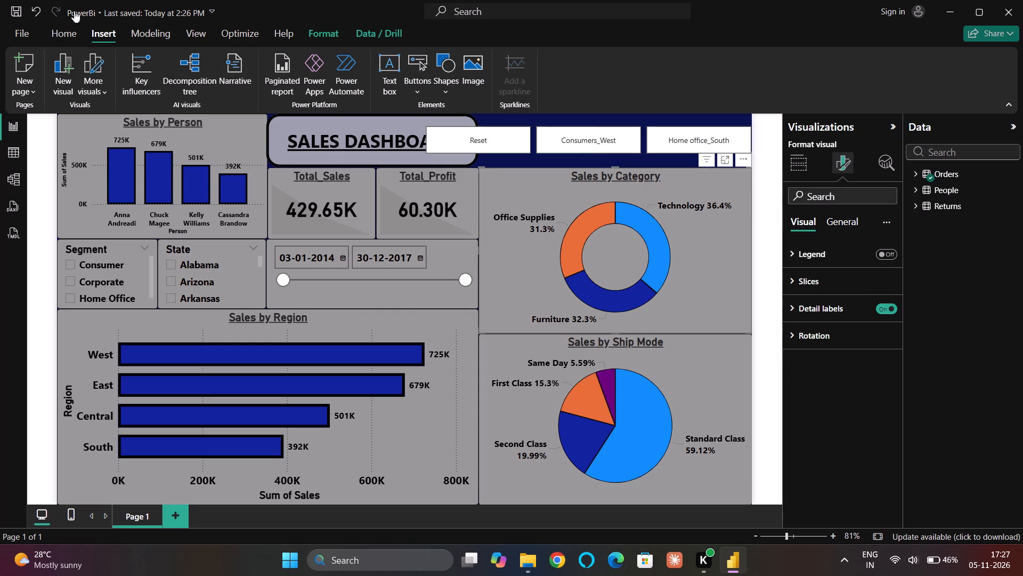
pyautogui.click(71, 26)
pyautogui.click(82, 95)
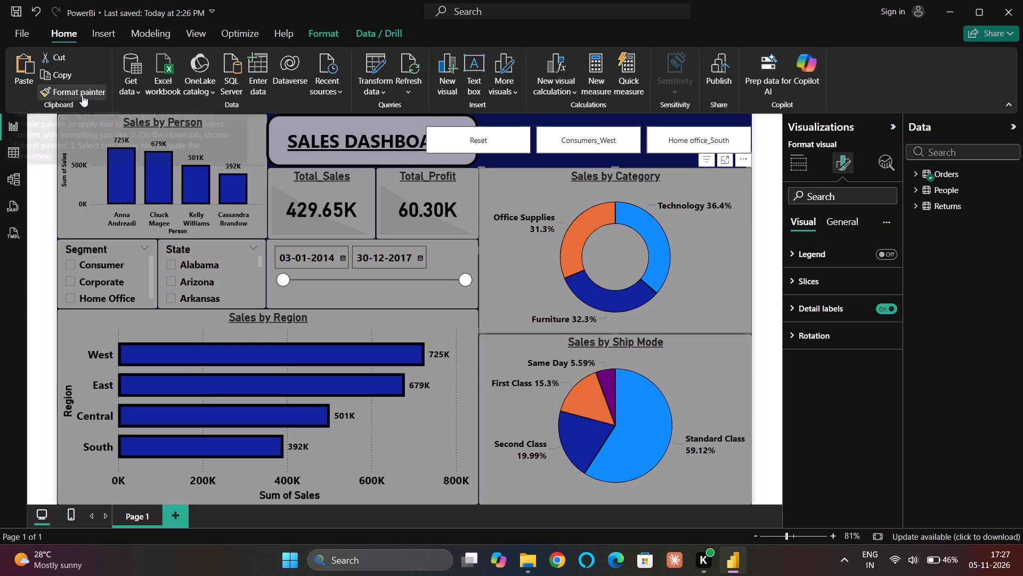
pyautogui.click(531, 132)
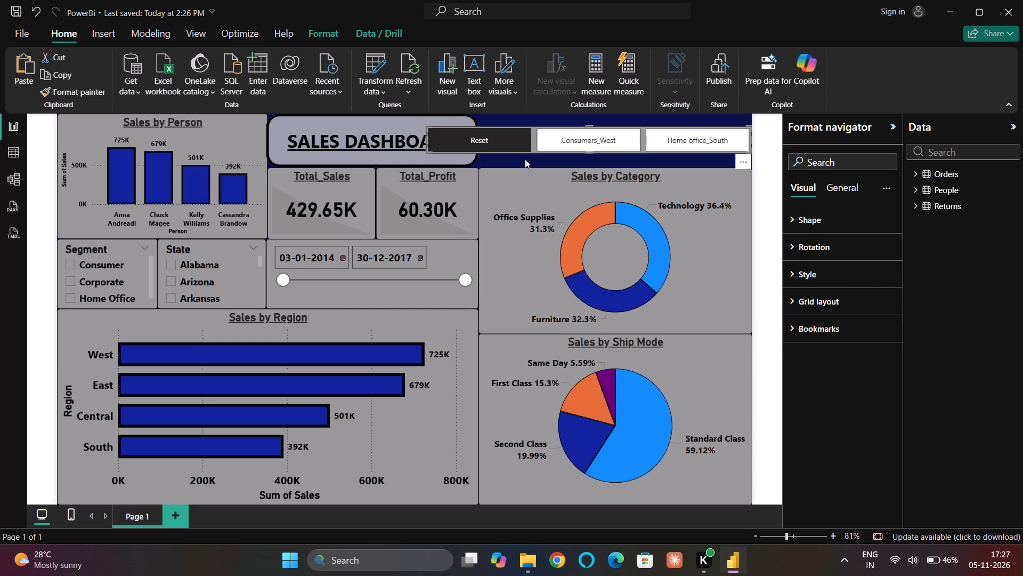
# Test the bookmark navigator by switching from Reset to Consumers_West and back to Reset.
pyautogui.click(514, 141)
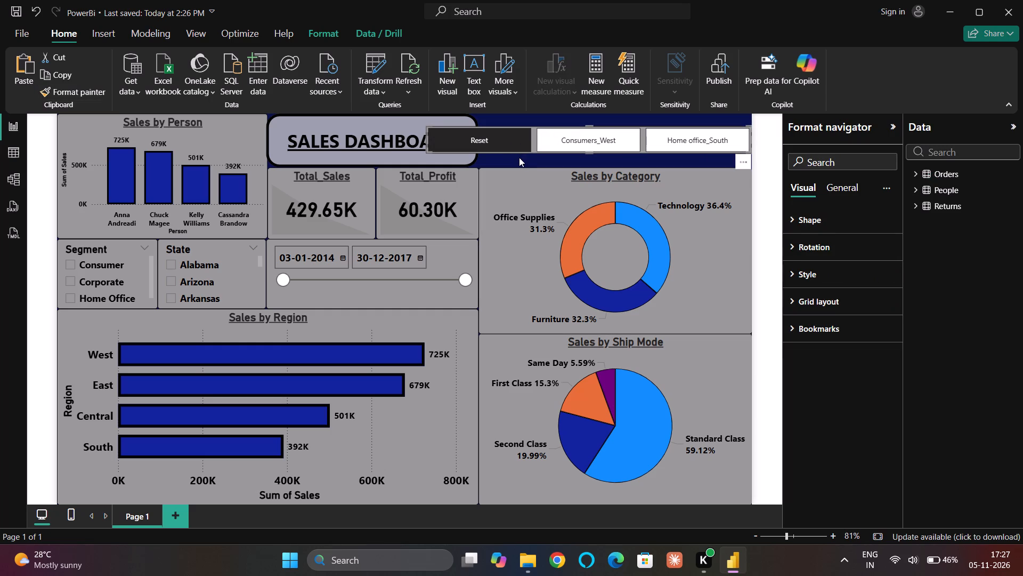
pyautogui.click(519, 157)
pyautogui.keyDown('ctrl'); pyautogui.click(506, 139); pyautogui.keyUp('ctrl')
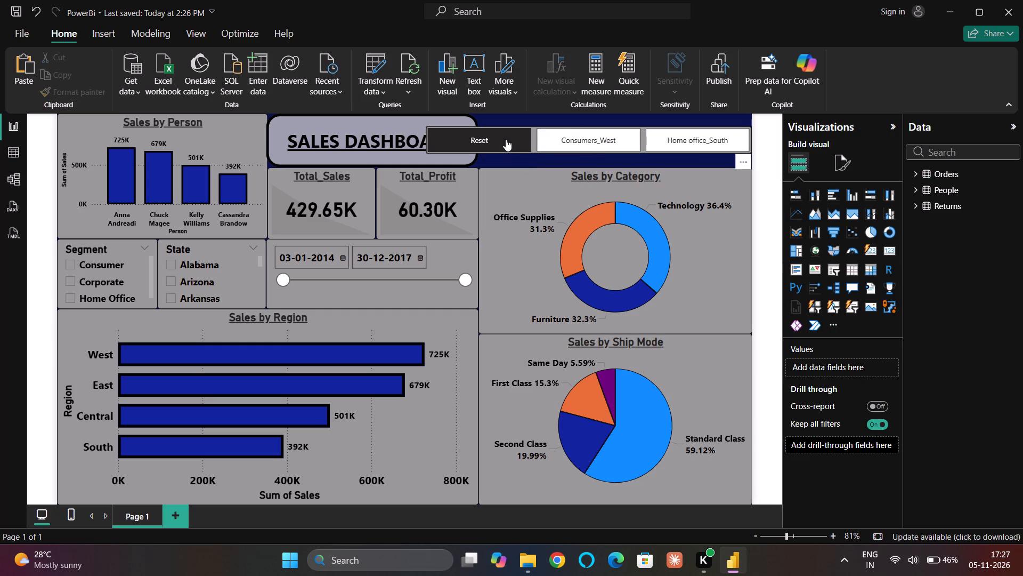
pyautogui.keyDown('ctrl'); pyautogui.click(574, 141); pyautogui.keyUp('ctrl')
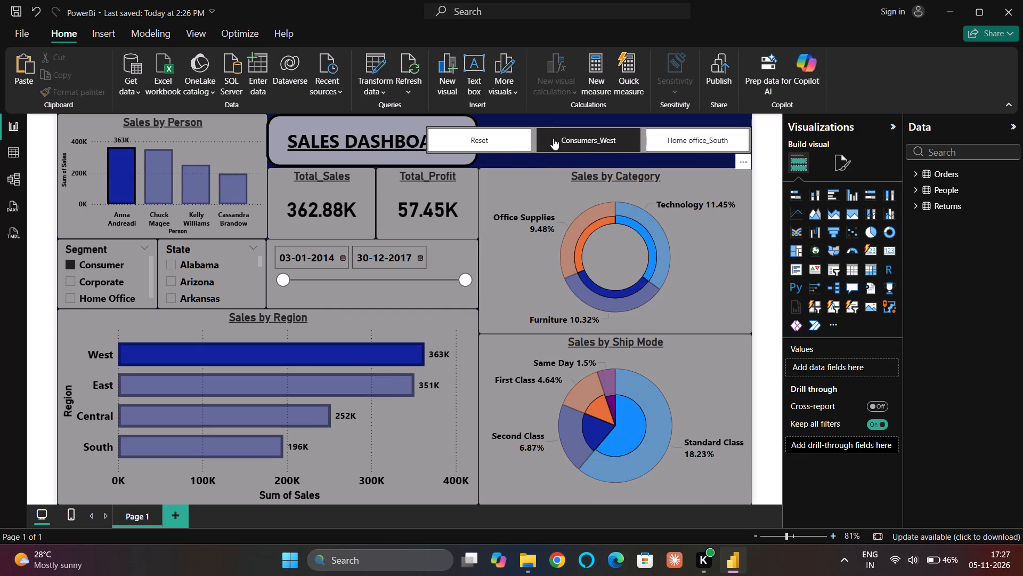
pyautogui.keyDown('ctrl'); pyautogui.click(553, 138); pyautogui.keyUp('ctrl')
pyautogui.keyDown('ctrl'); pyautogui.click(512, 138); pyautogui.keyUp('ctrl')
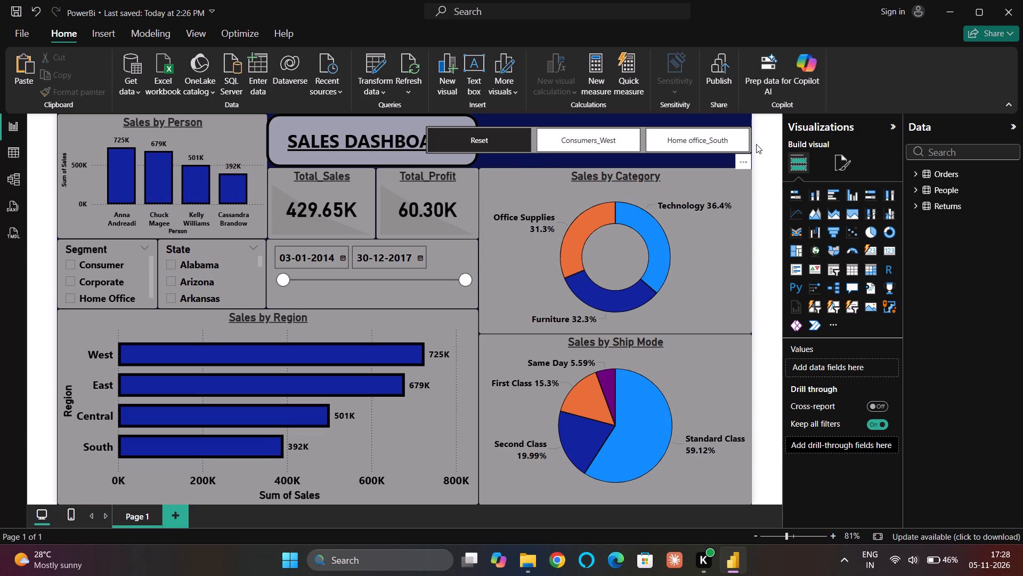
# Narrow the bookmark navigator and move it onto the header band just beside the SALES DASHBOARD title, clear of its text.
pyautogui.click(732, 134)
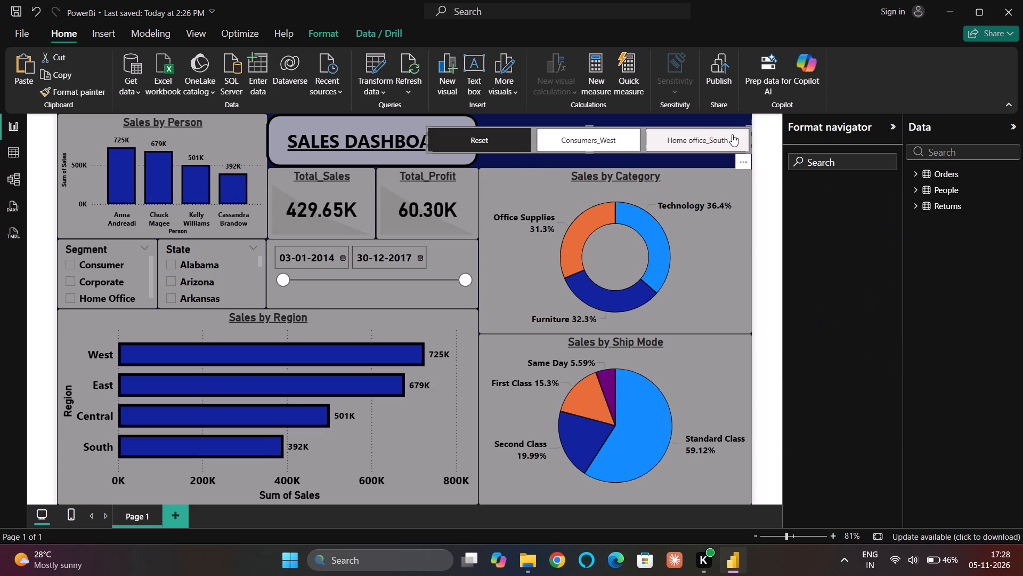
pyautogui.moveTo(711, 134); pyautogui.dragTo(669, 135)
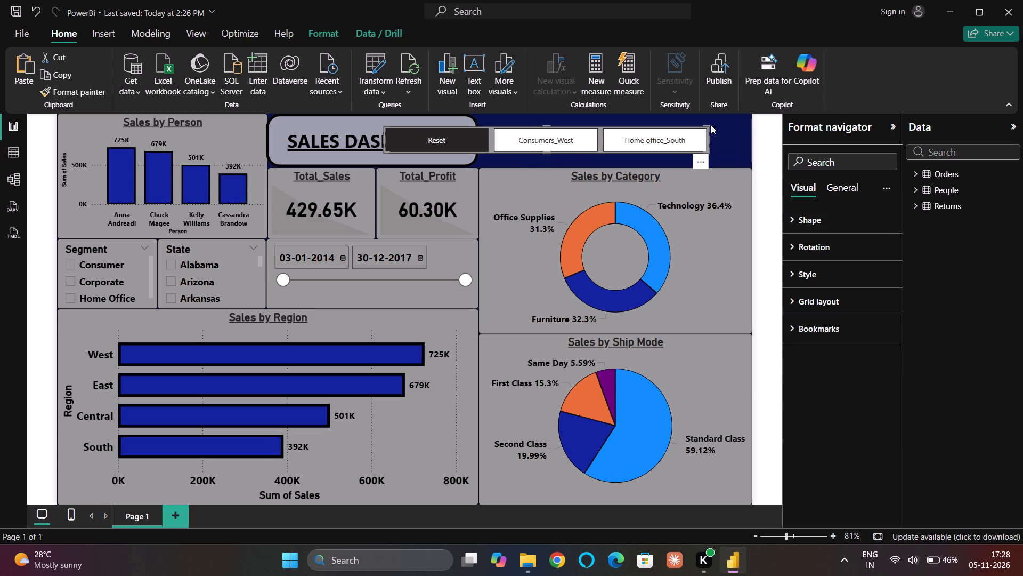
pyautogui.moveTo(708, 128); pyautogui.dragTo(576, 105)
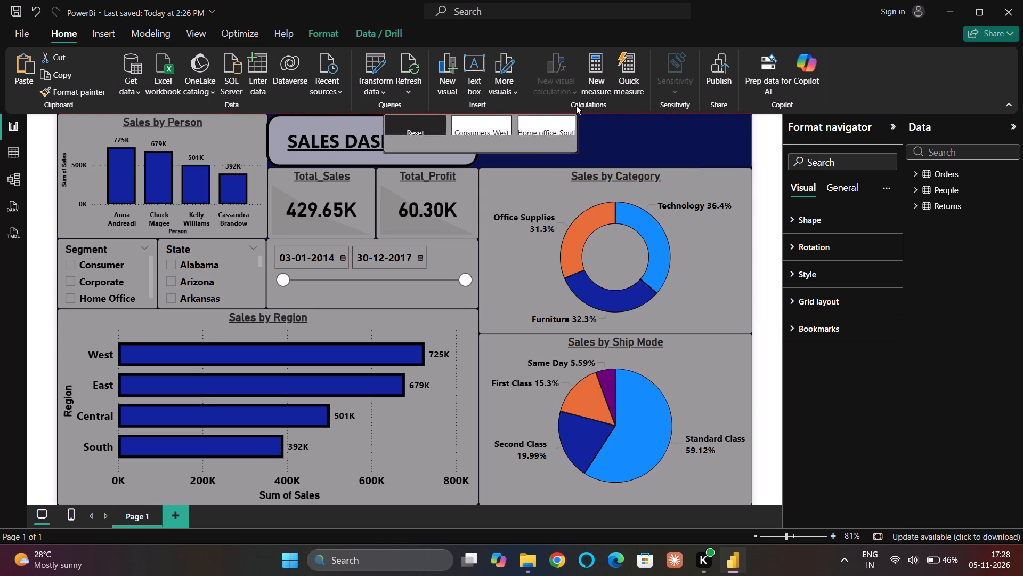
pyautogui.moveTo(576, 105); pyautogui.dragTo(570, 81)
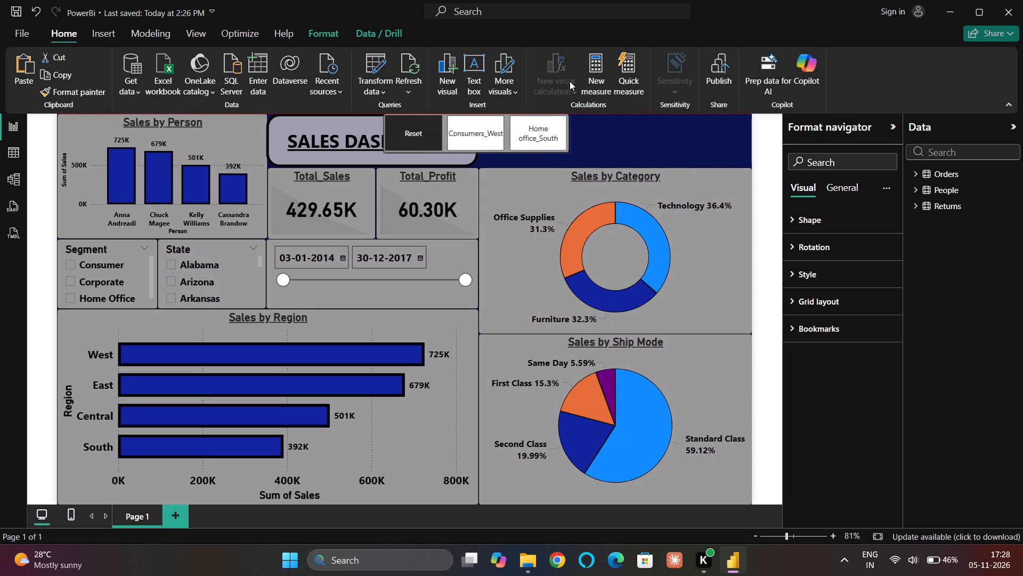
pyautogui.moveTo(570, 81); pyautogui.dragTo(597, 82)
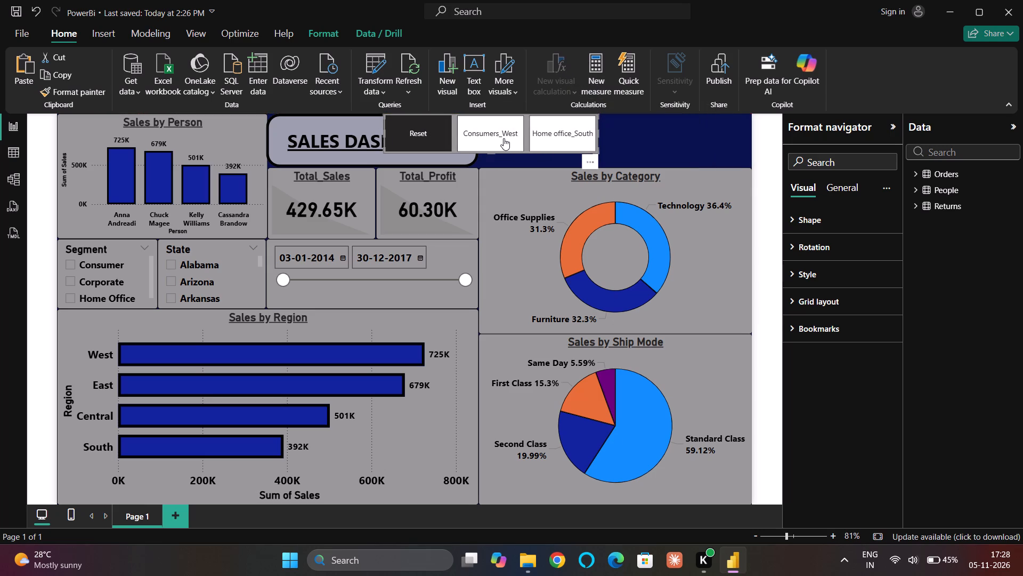
pyautogui.moveTo(504, 138); pyautogui.dragTo(599, 138)
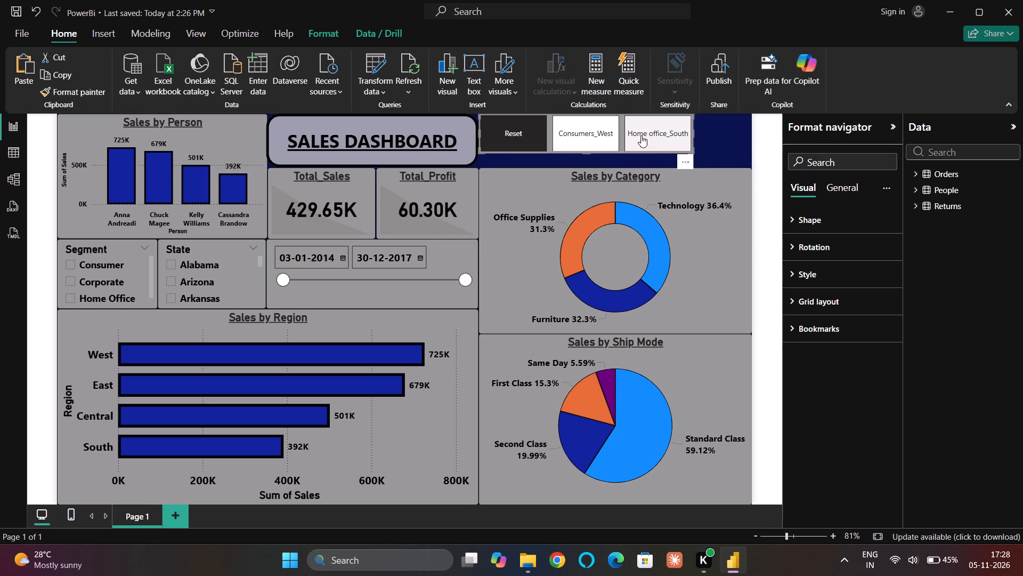
# Widen the bookmark navigator to the report page's edge, flatten it to a slim strip, and place it along the header band's lower edge.
pyautogui.moveTo(694, 153); pyautogui.dragTo(745, 149)
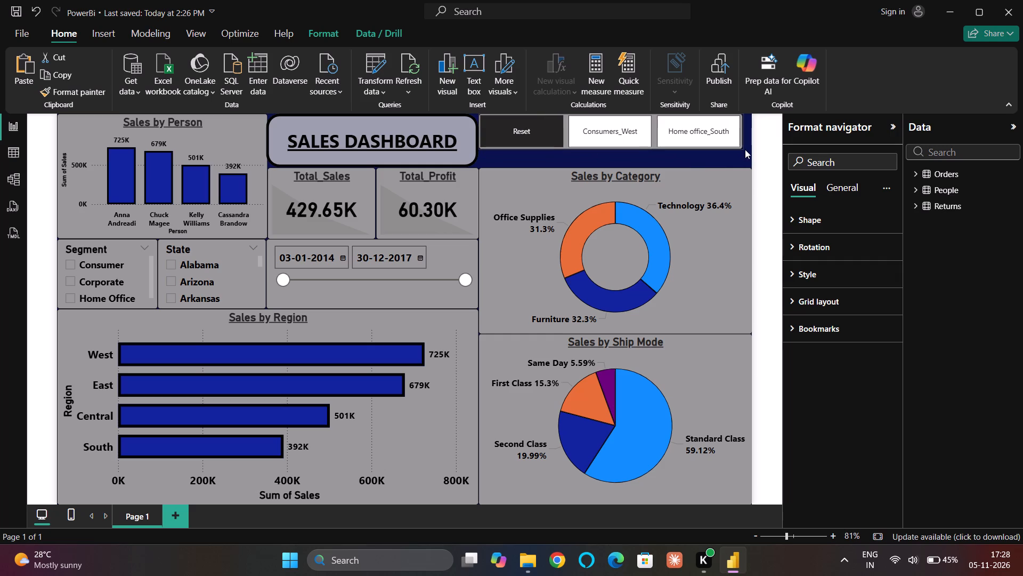
pyautogui.moveTo(745, 149); pyautogui.dragTo(754, 140)
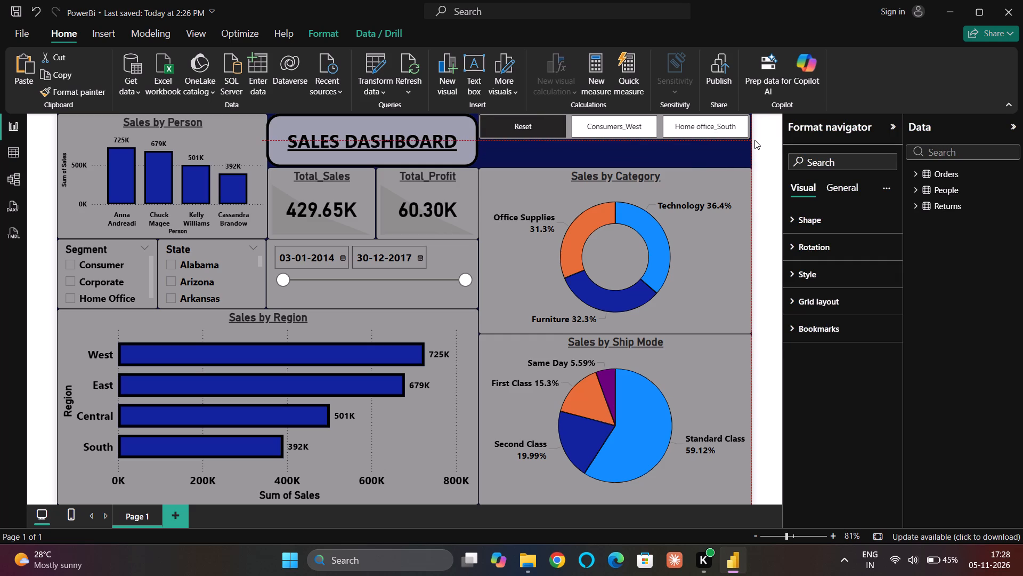
pyautogui.moveTo(754, 140); pyautogui.dragTo(754, 132)
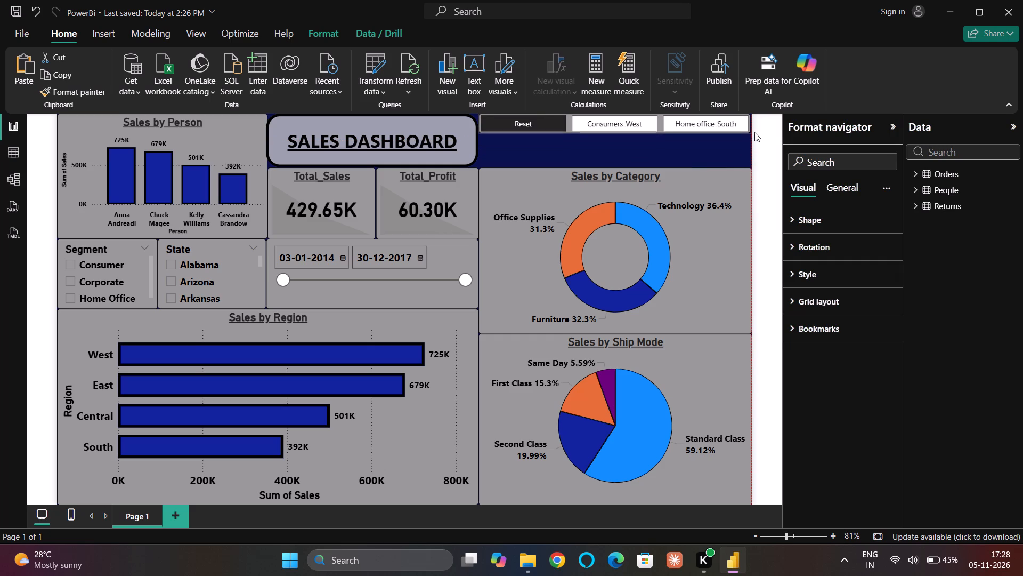
pyautogui.moveTo(754, 132); pyautogui.dragTo(754, 134)
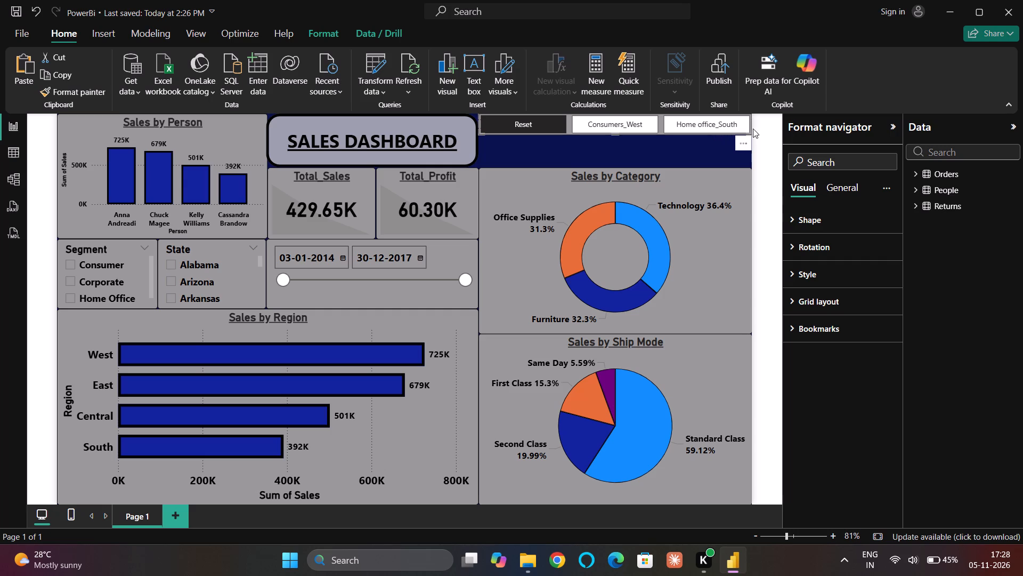
pyautogui.click(751, 131)
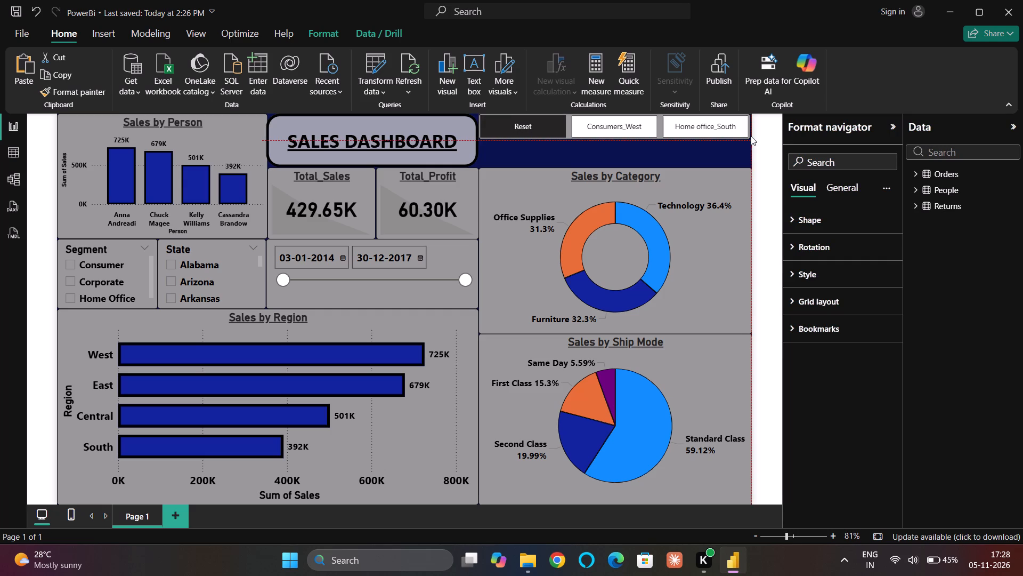
pyautogui.moveTo(661, 120); pyautogui.dragTo(661, 145)
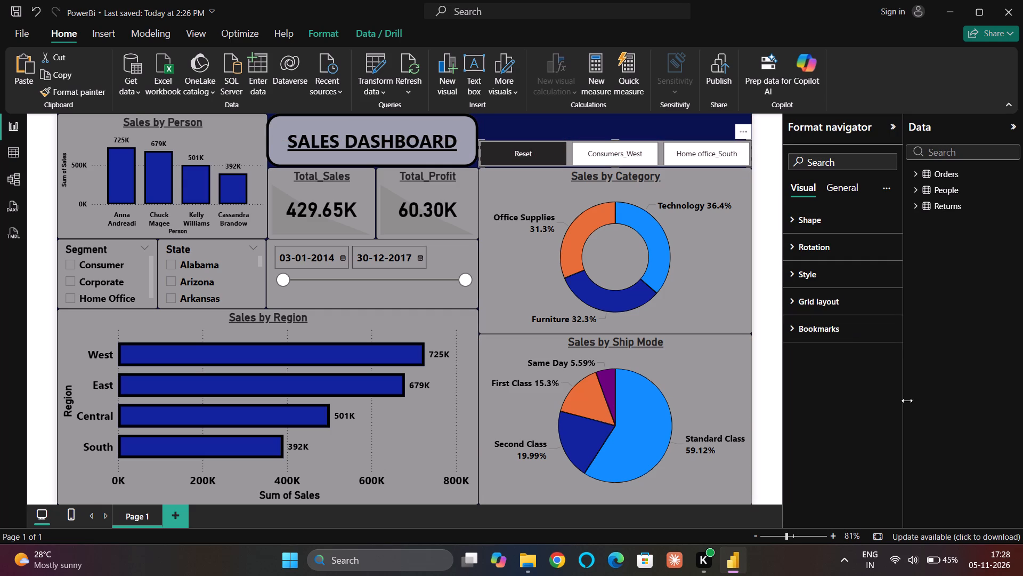
pyautogui.click(910, 404)
pyautogui.click(910, 404)
pyautogui.click(675, 295)
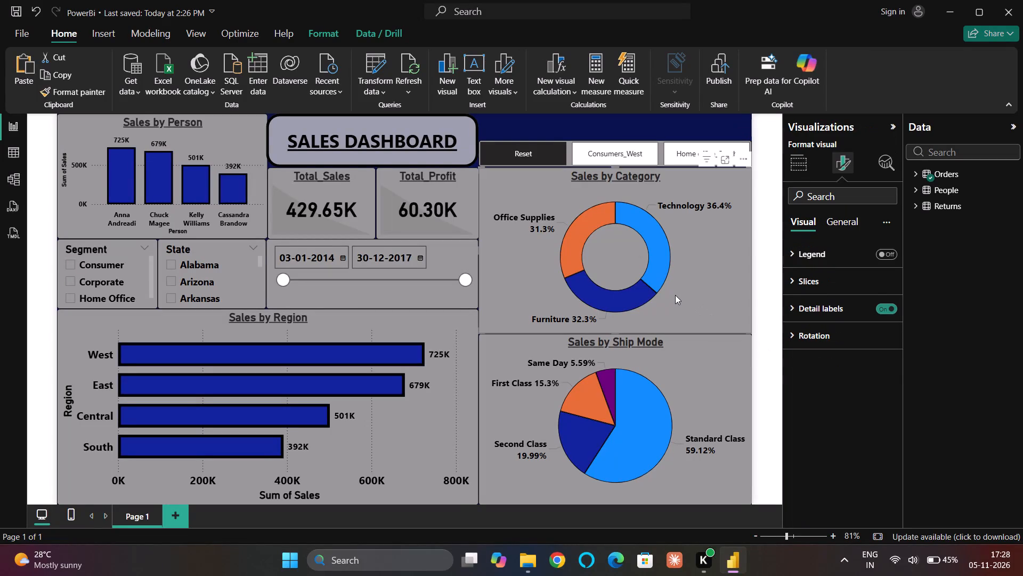
pyautogui.click(841, 425)
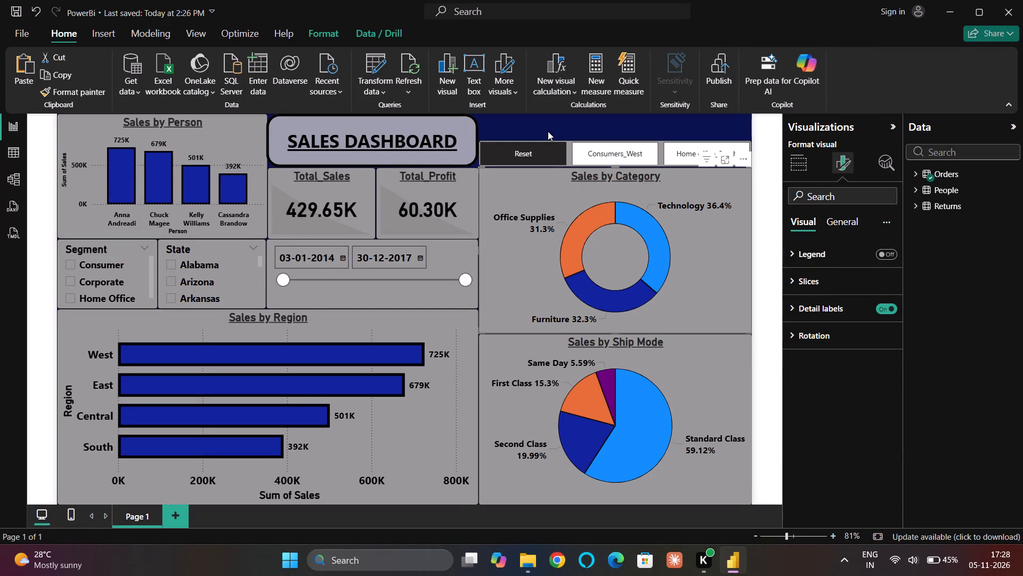
pyautogui.click(539, 127)
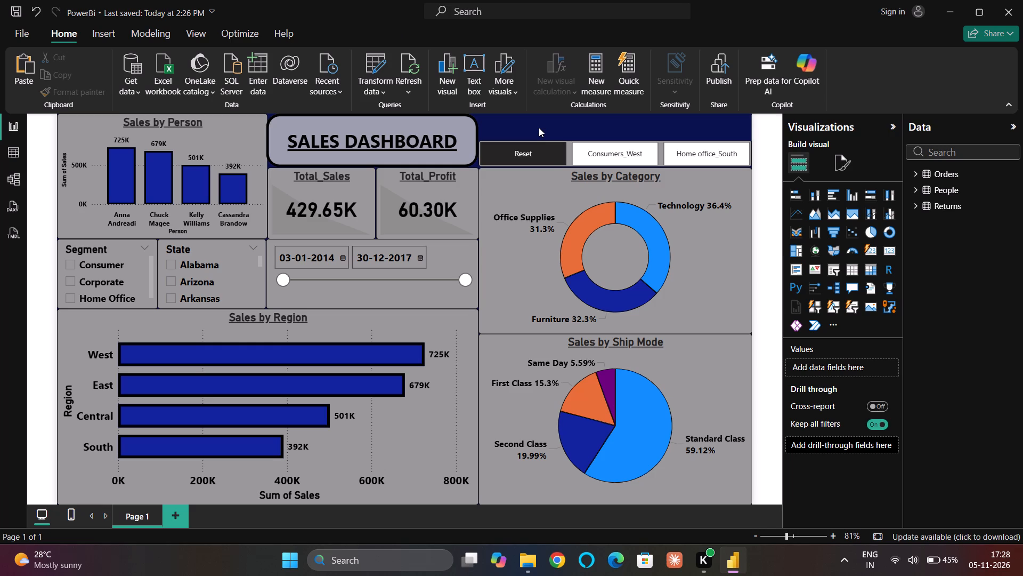
# Examine the bookmark navigator's general, shape and rotation formatting options, including the available button shapes.
pyautogui.click(569, 154)
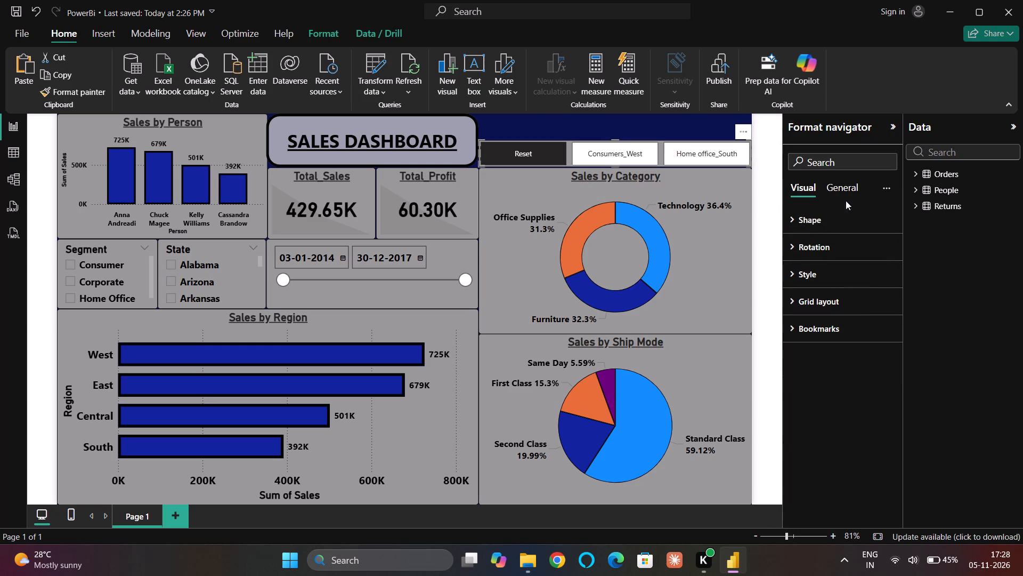
pyautogui.click(840, 189)
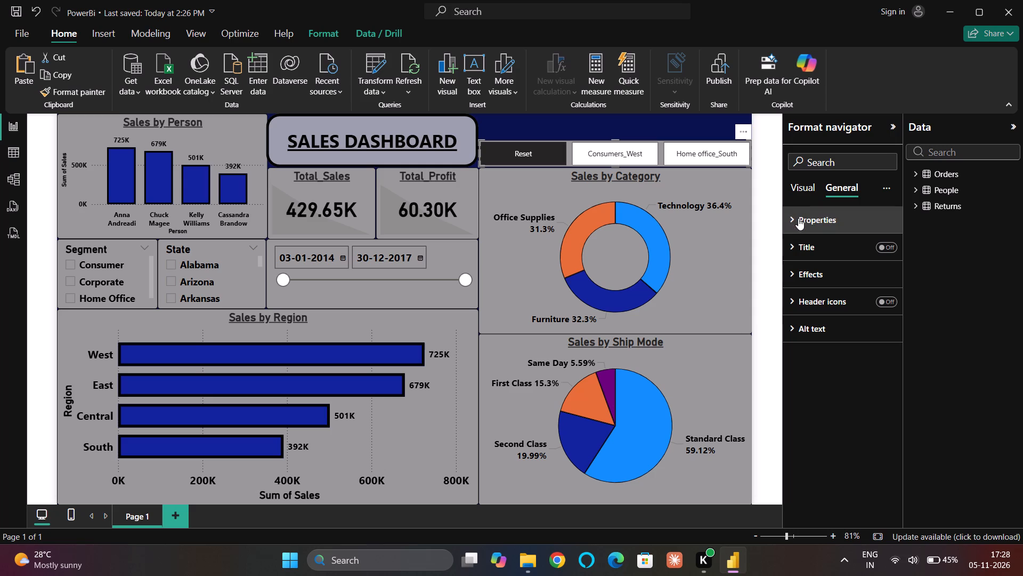
pyautogui.click(799, 197)
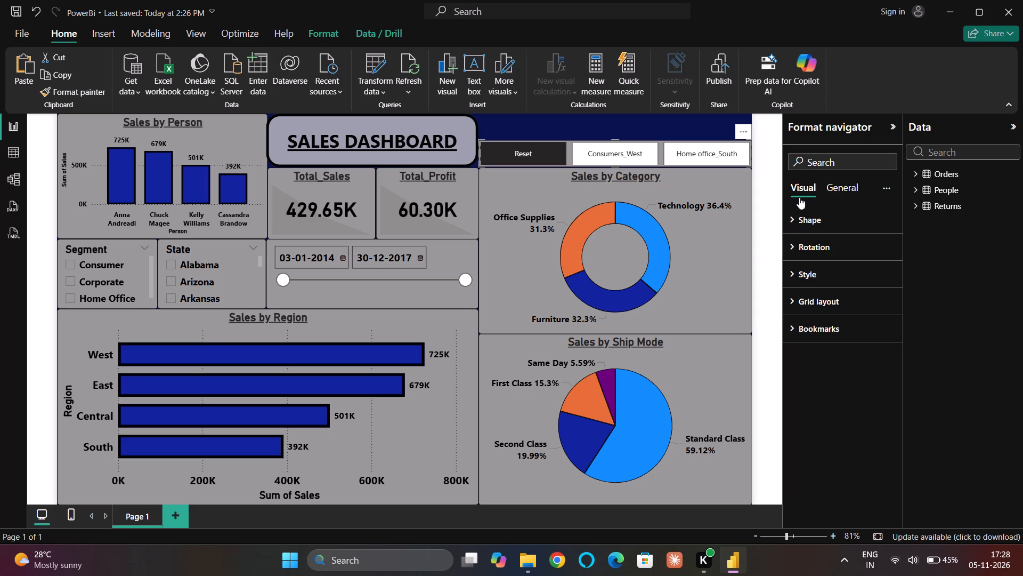
pyautogui.click(809, 223)
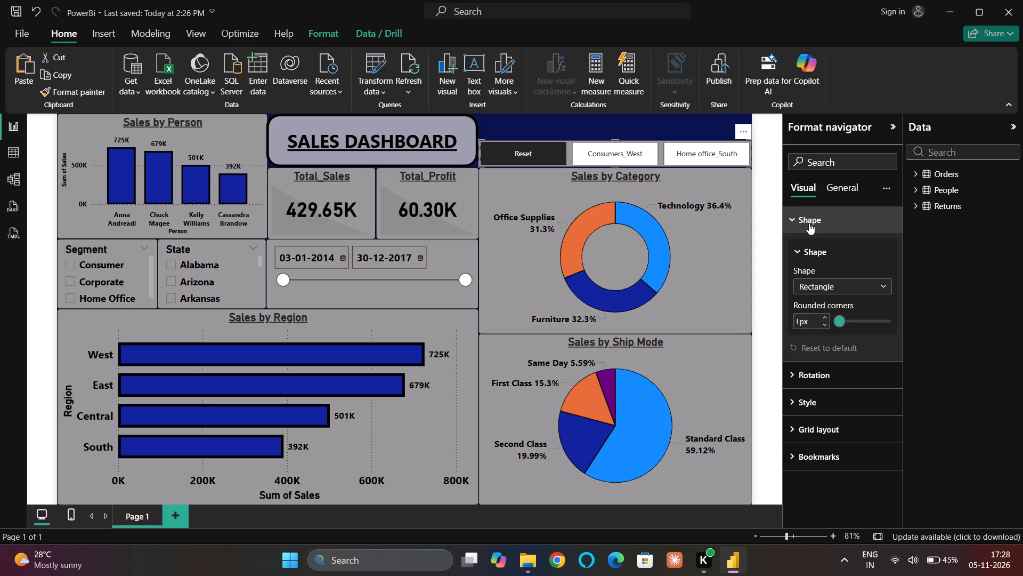
pyautogui.click(841, 286)
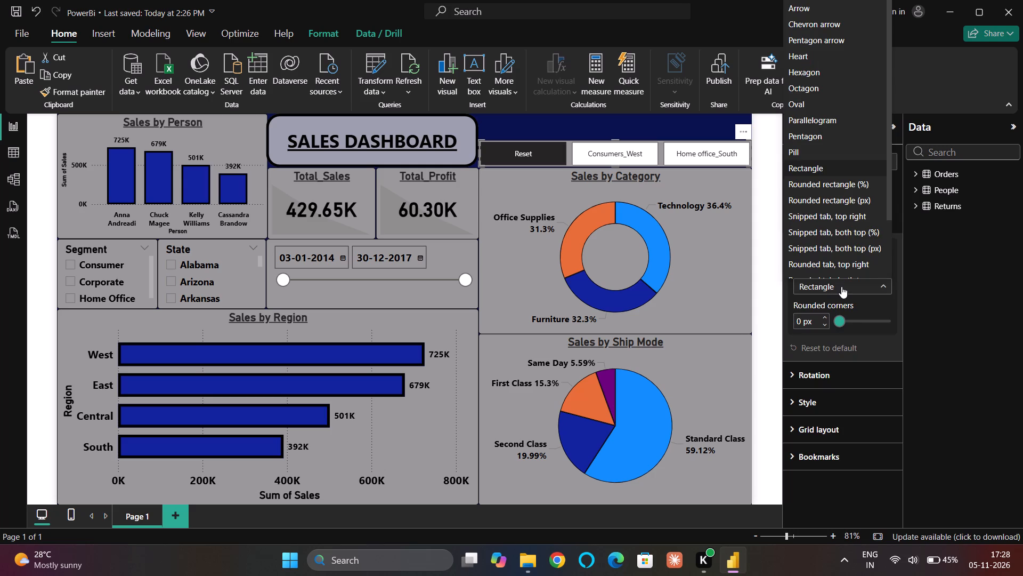
pyautogui.scroll(-3, 837, 192)
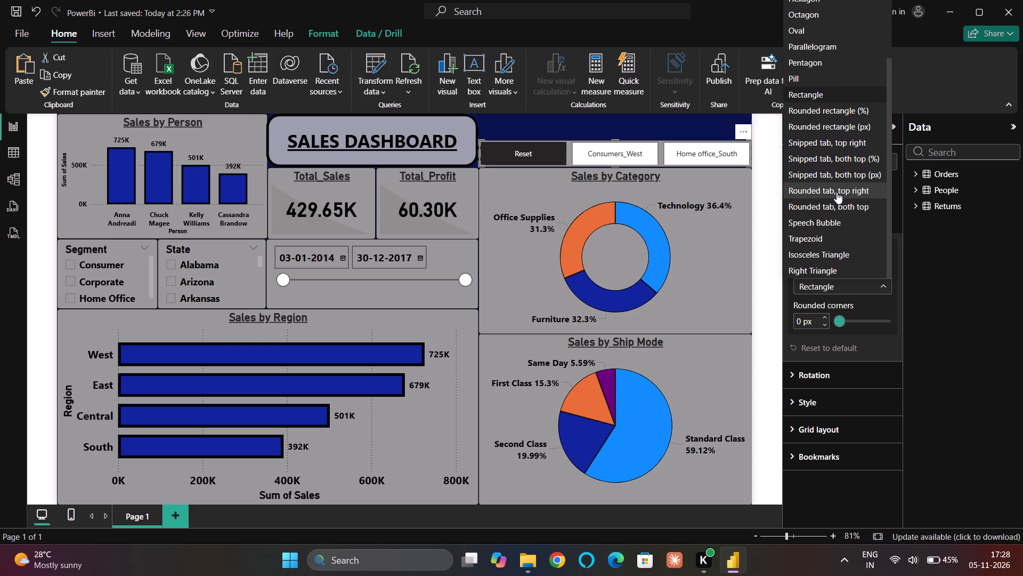
pyautogui.scroll(2, 837, 192)
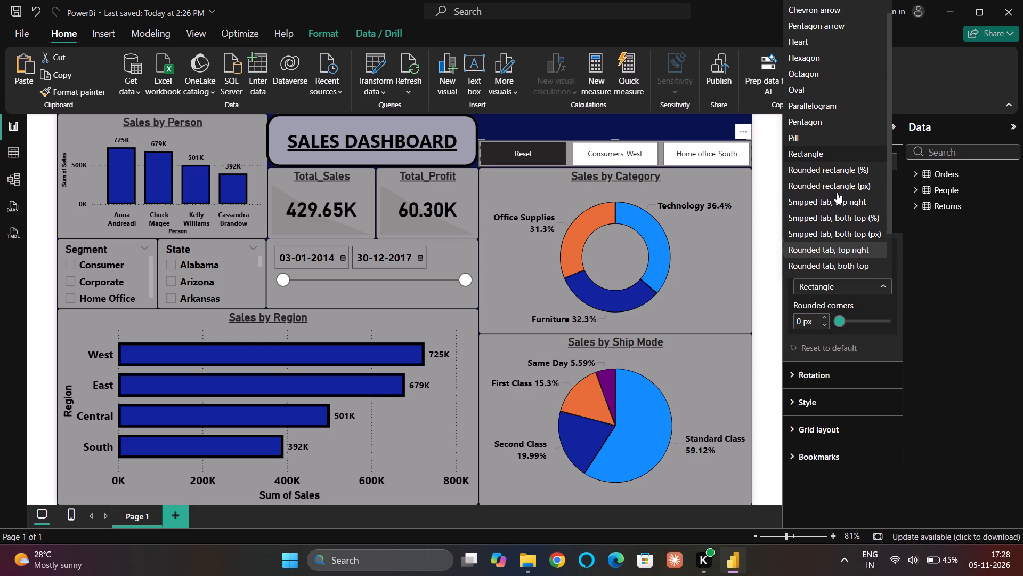
pyautogui.scroll(1, 837, 192)
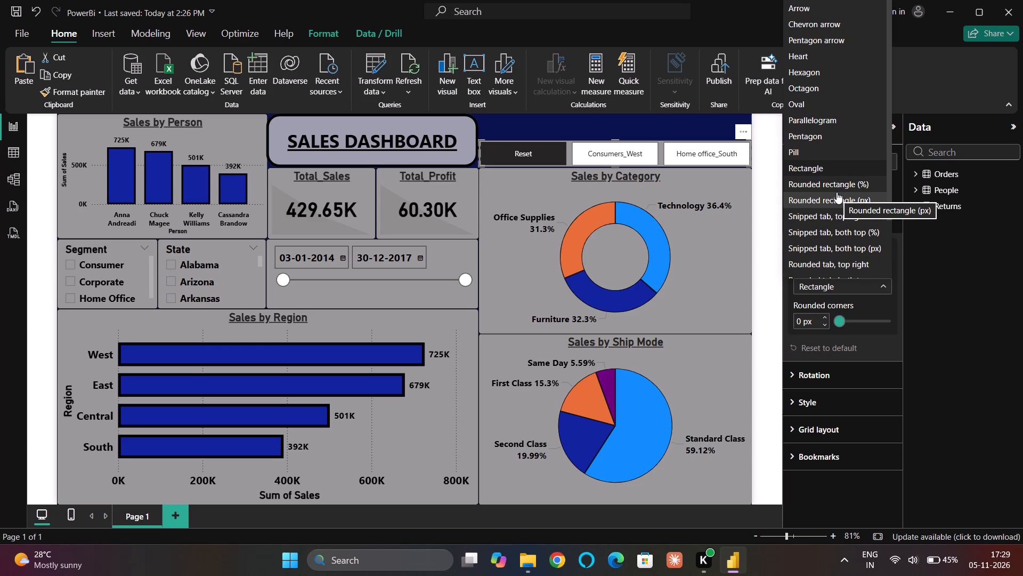
pyautogui.click(855, 287)
pyautogui.click(805, 246)
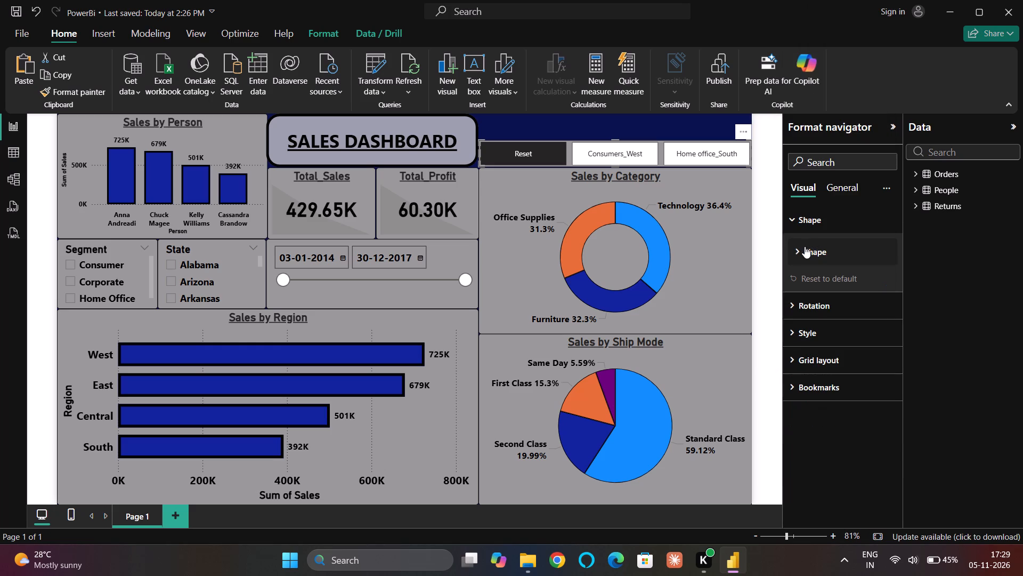
pyautogui.click(806, 302)
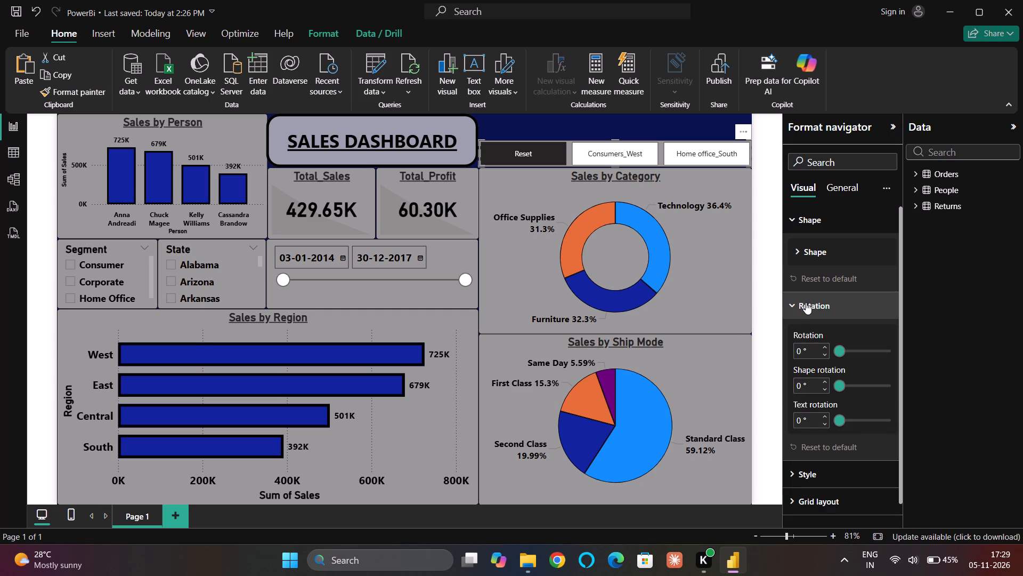
pyautogui.click(806, 302)
# Make the bookmark navigator's button text bold in the Default state's style settings.
pyautogui.click(806, 330)
pyautogui.click(806, 330)
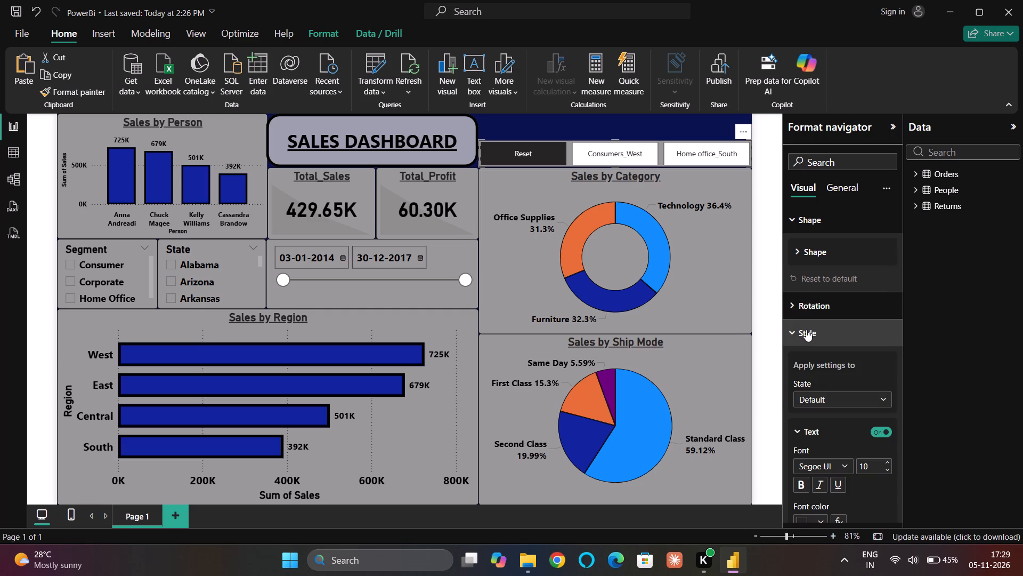
pyautogui.click(809, 356)
pyautogui.click(809, 356)
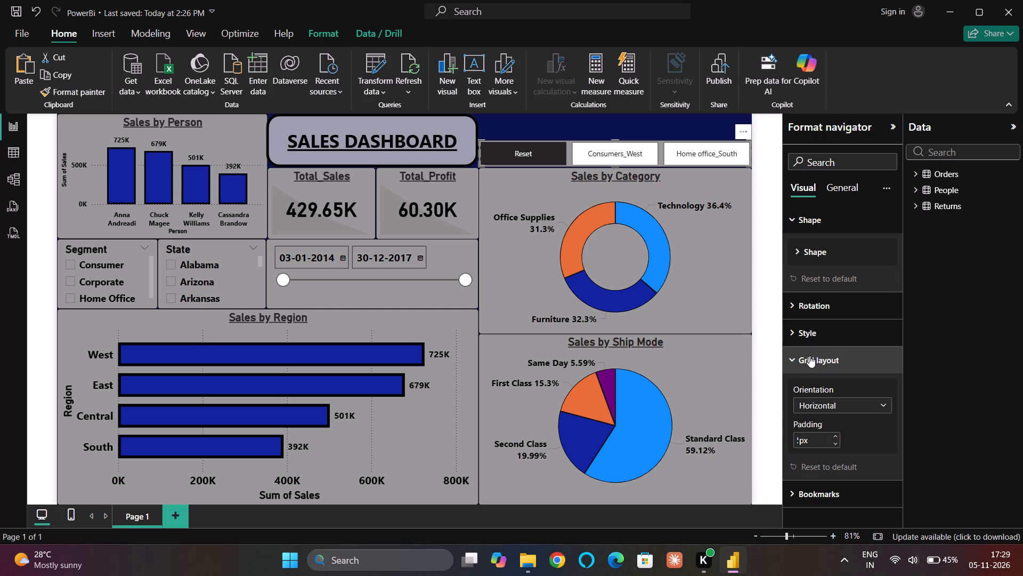
pyautogui.click(831, 323)
pyautogui.scroll(-1, 831, 323)
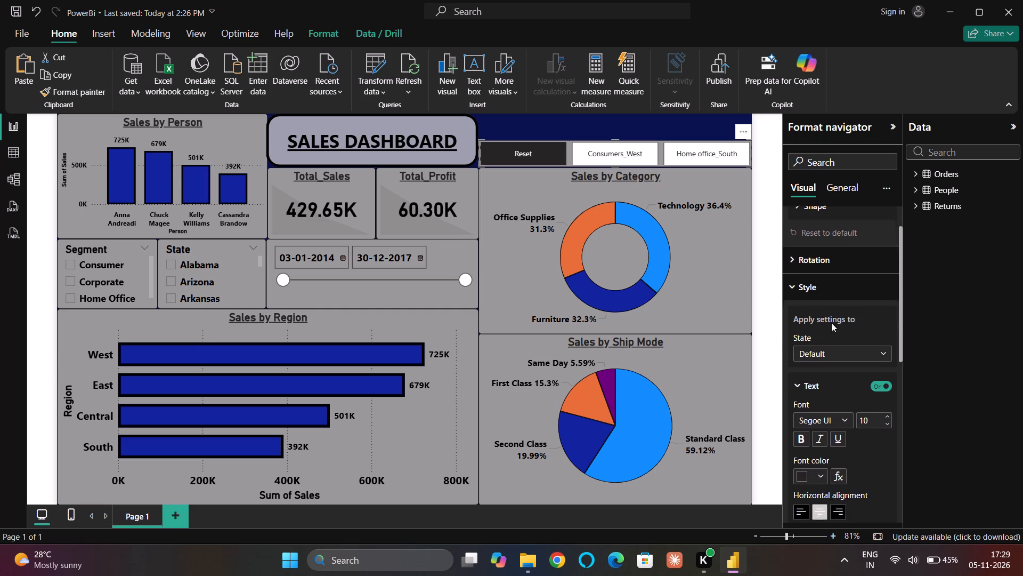
pyautogui.scroll(-1, 831, 323)
pyautogui.click(795, 383)
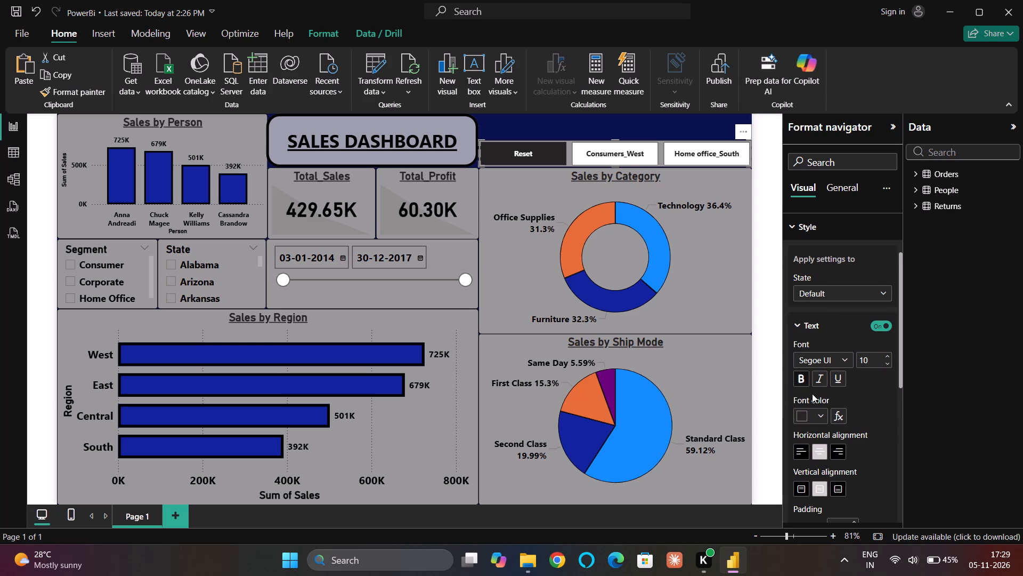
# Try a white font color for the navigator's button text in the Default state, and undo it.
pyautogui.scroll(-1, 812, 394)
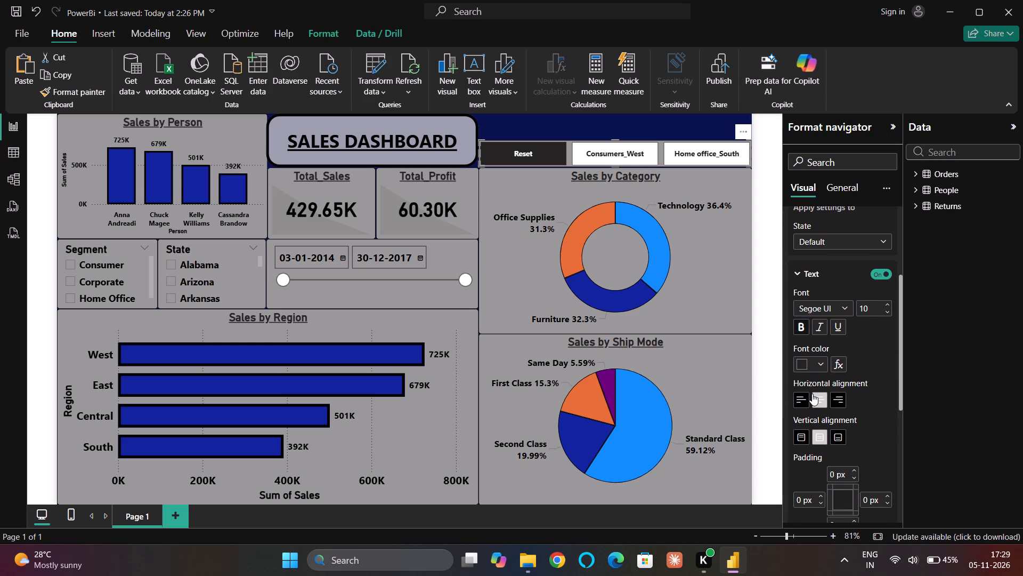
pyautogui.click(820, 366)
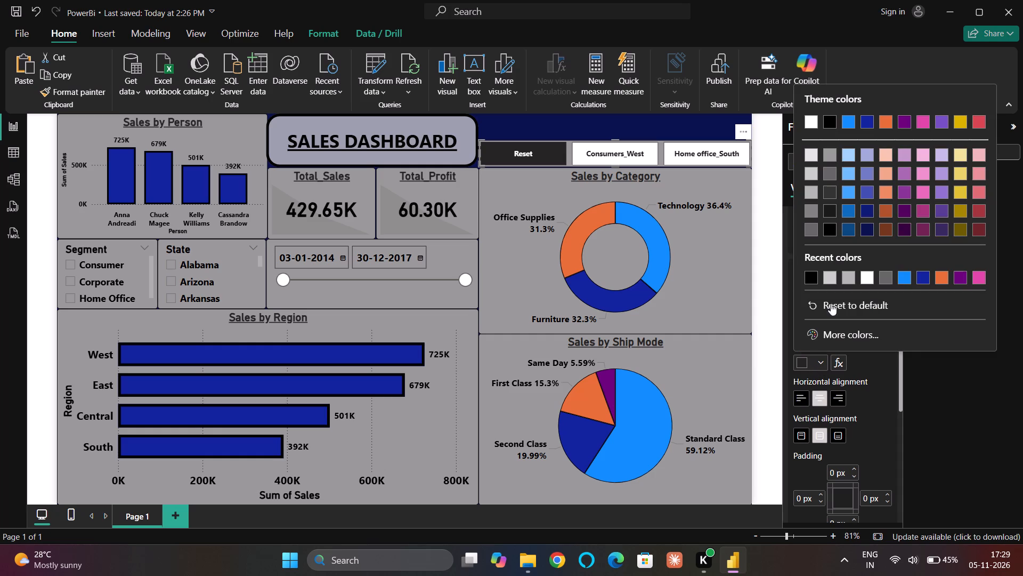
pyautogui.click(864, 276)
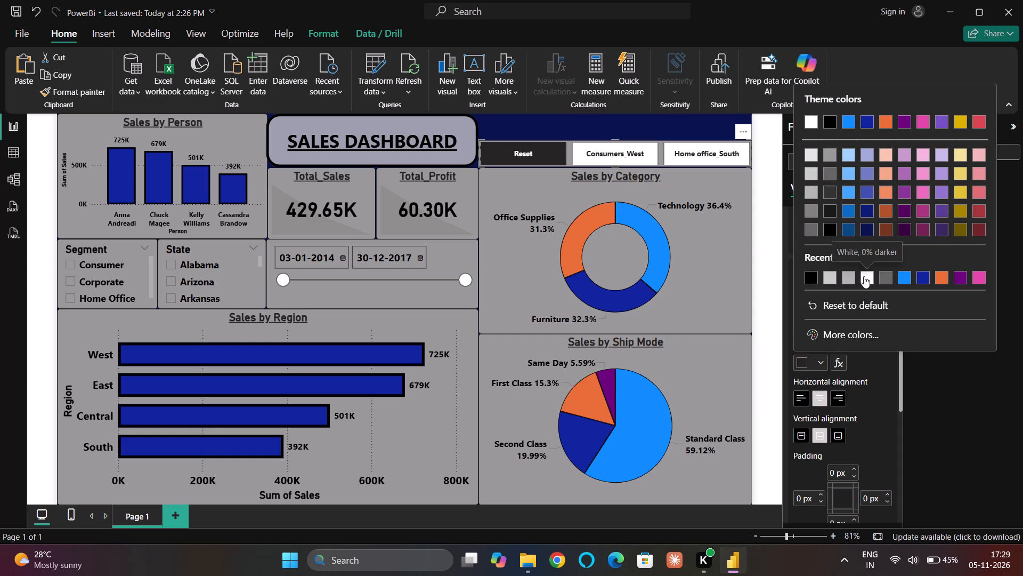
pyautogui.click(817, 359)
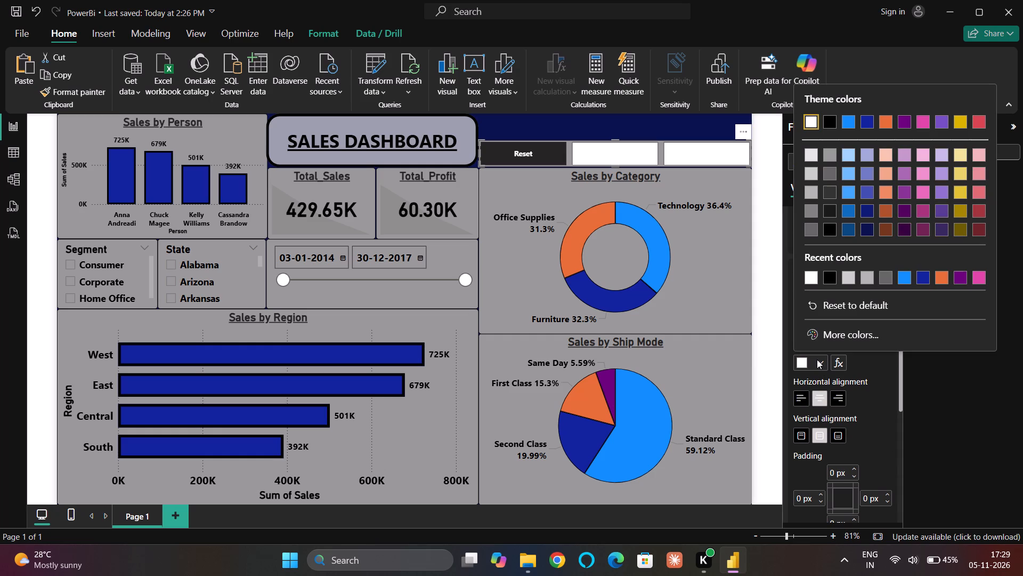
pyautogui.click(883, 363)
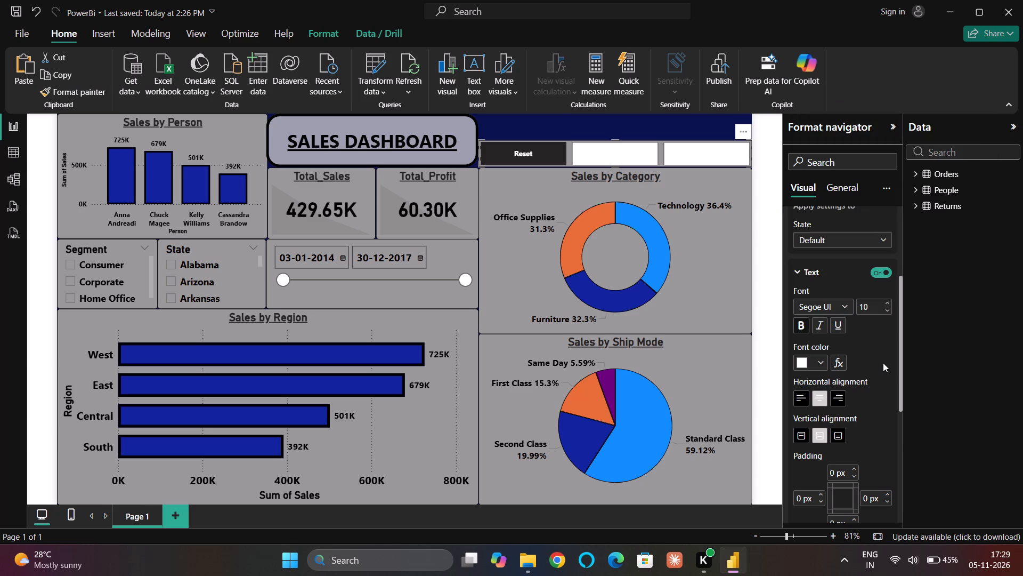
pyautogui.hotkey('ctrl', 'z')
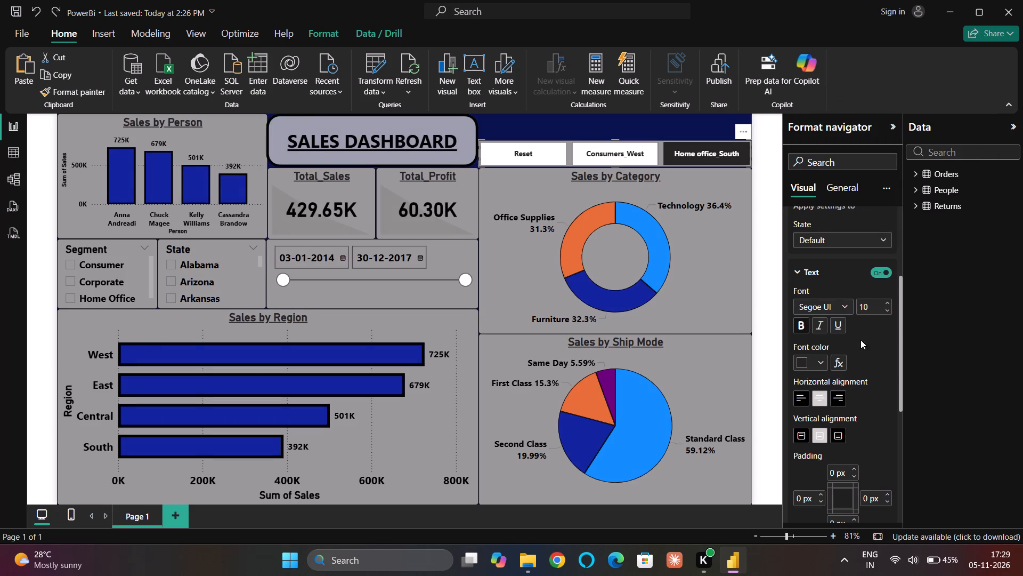
# Test the bookmark navigator by applying Reset, Home office_South and Consumers_West, and return to Reset.
pyautogui.click(537, 147)
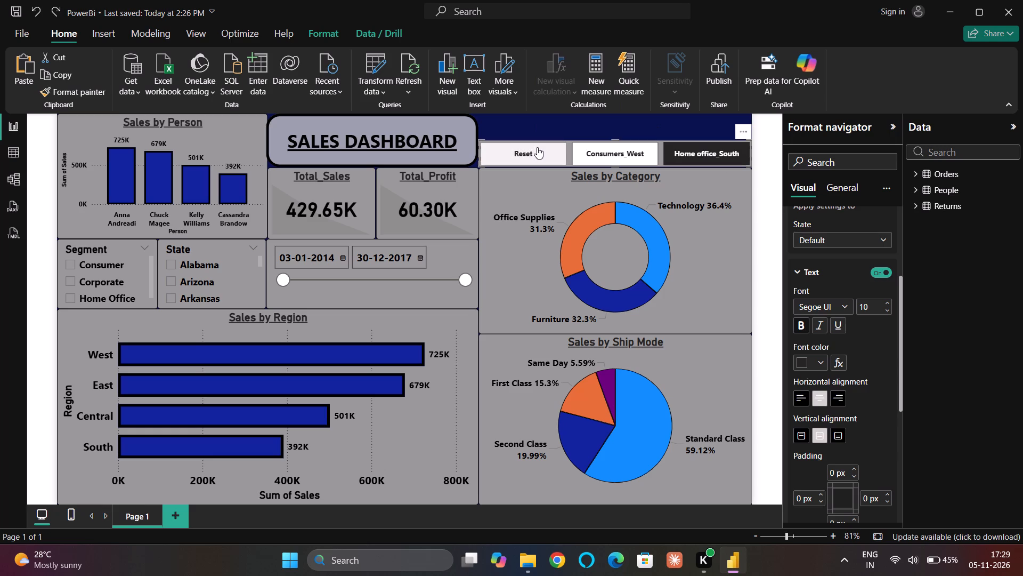
pyautogui.keyDown('ctrl'); pyautogui.click(537, 147); pyautogui.keyUp('ctrl')
pyautogui.keyDown('ctrl'); pyautogui.click(692, 153); pyautogui.keyUp('ctrl')
pyautogui.keyDown('ctrl'); pyautogui.click(621, 146); pyautogui.keyUp('ctrl')
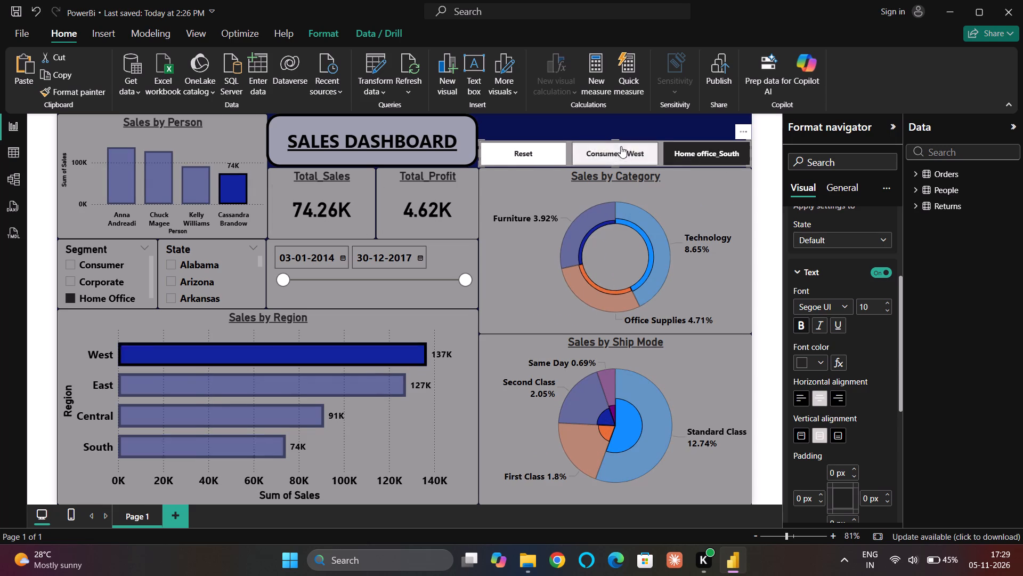
pyautogui.keyDown('ctrl'); pyautogui.click(547, 153); pyautogui.keyUp('ctrl')
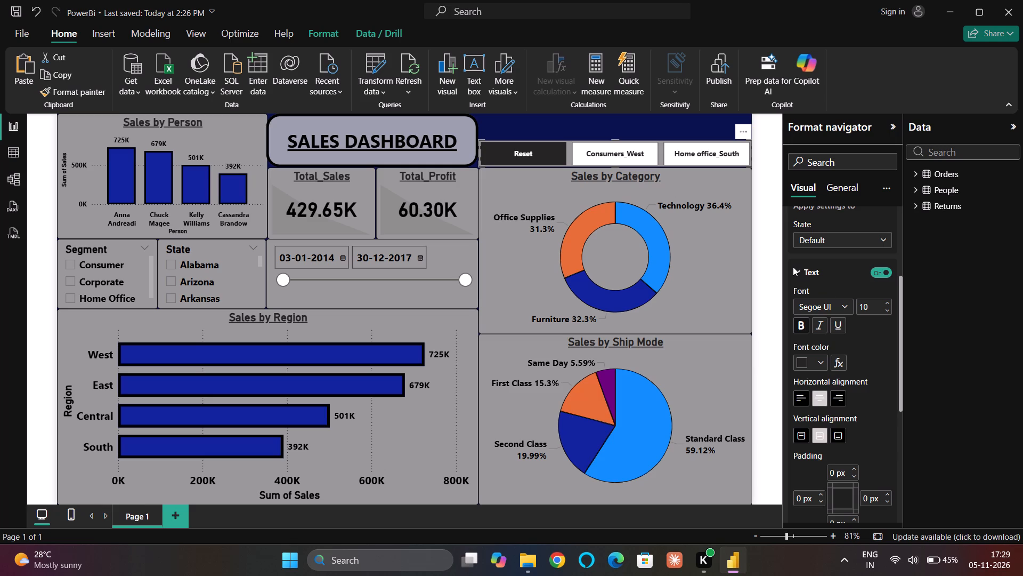
# Set the font size of the navigator's button text to 12.
pyautogui.tripleClick(884, 304)
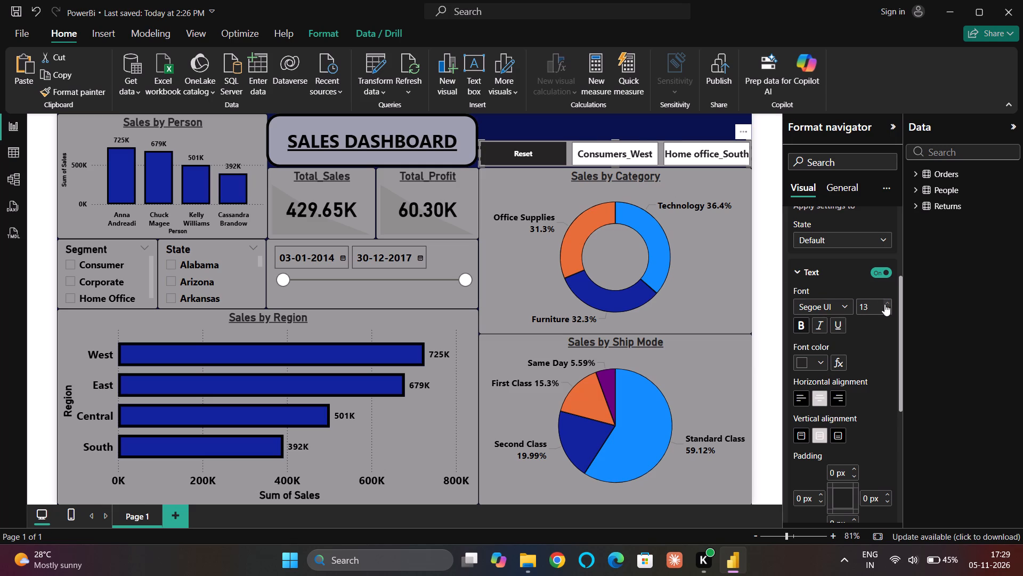
pyautogui.click(889, 310)
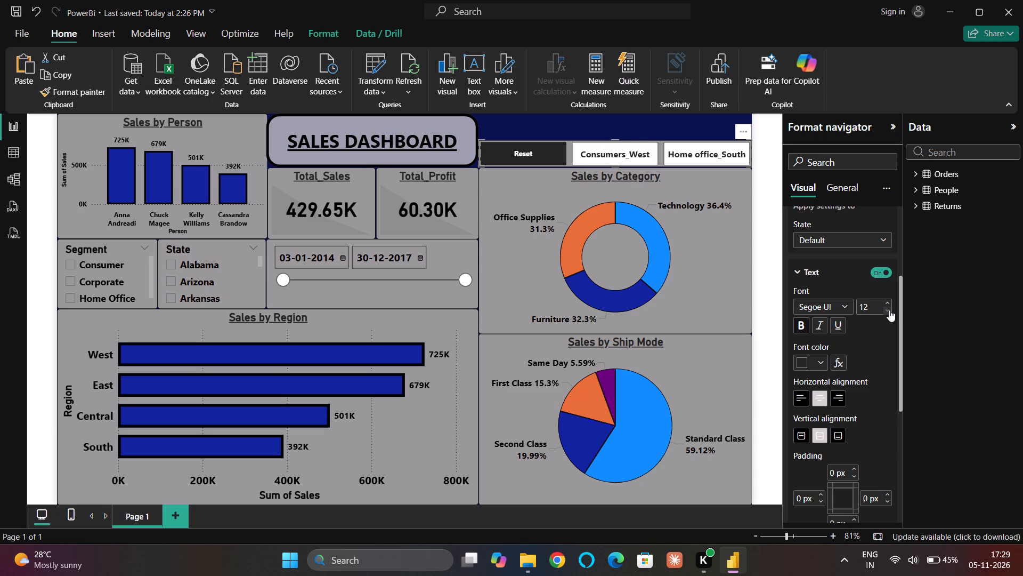
pyautogui.click(981, 313)
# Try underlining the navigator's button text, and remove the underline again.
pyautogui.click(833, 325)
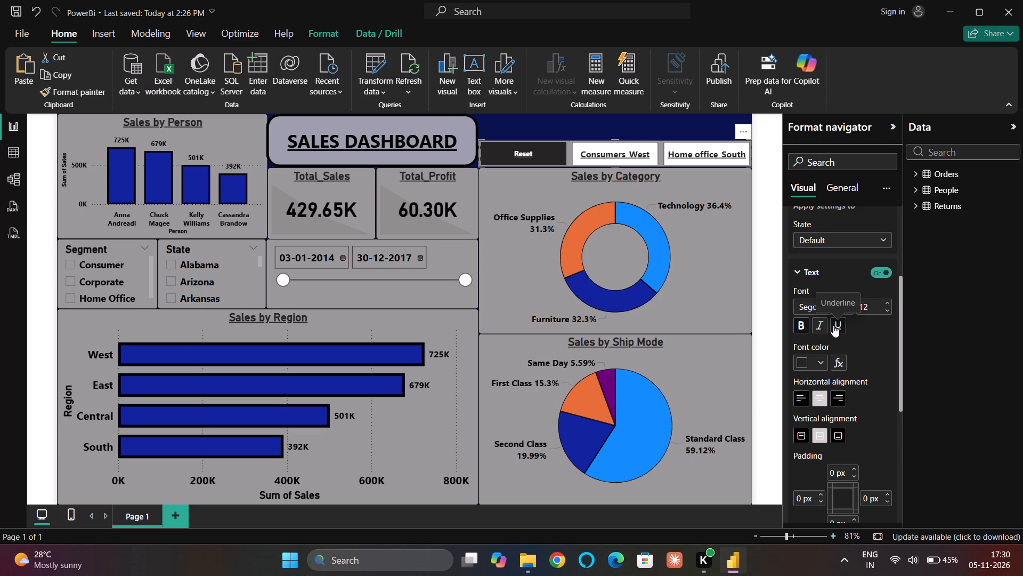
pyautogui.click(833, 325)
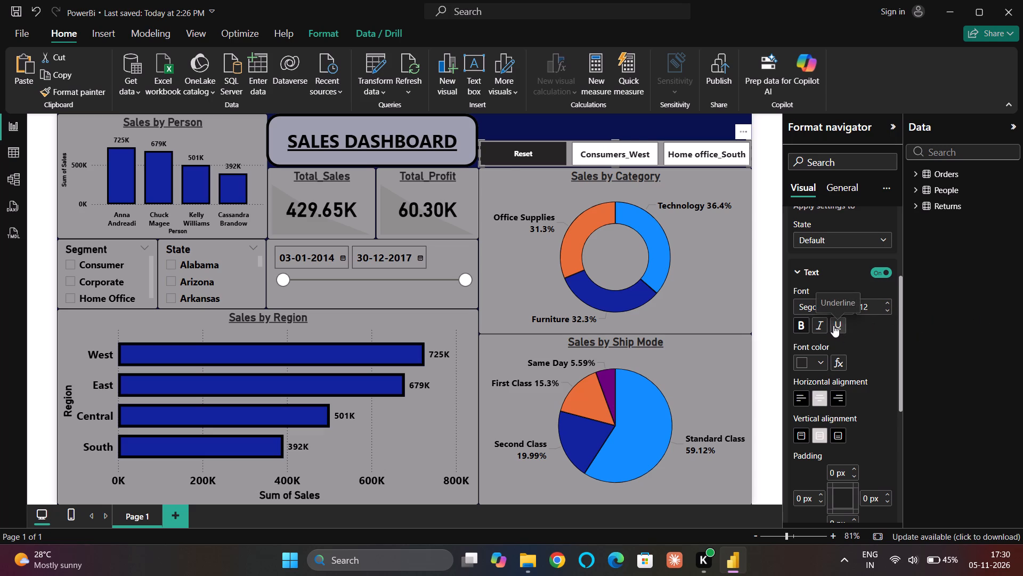
# Italicise the navigator's button text and close the text style settings.
pyautogui.click(822, 328)
pyautogui.click(822, 328)
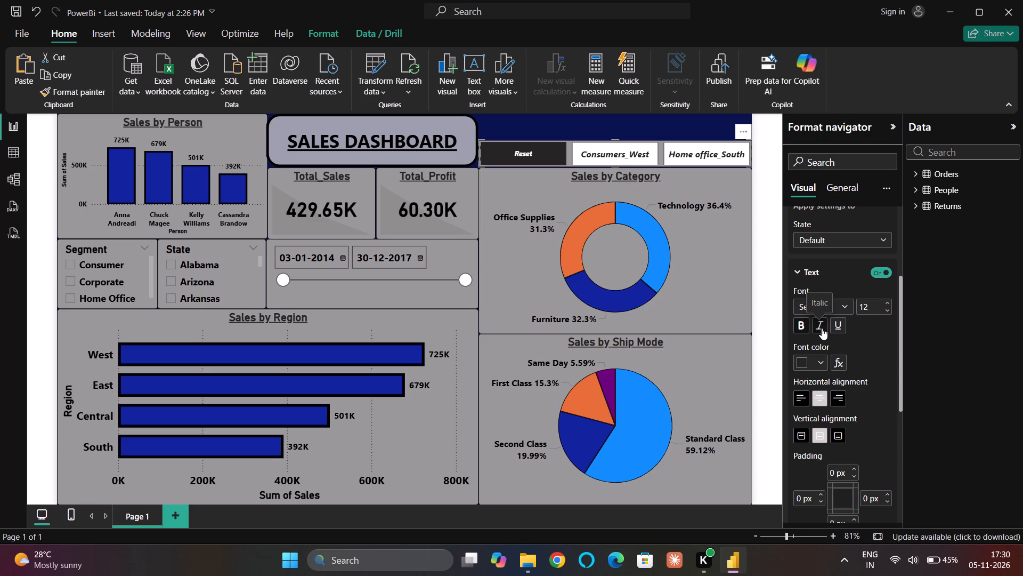
pyautogui.click(822, 328)
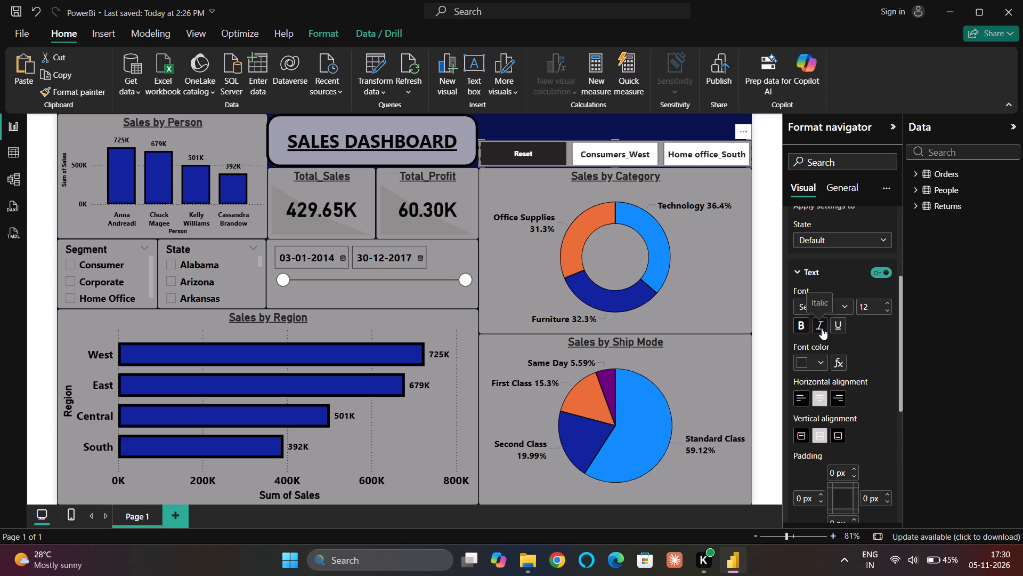
pyautogui.click(799, 274)
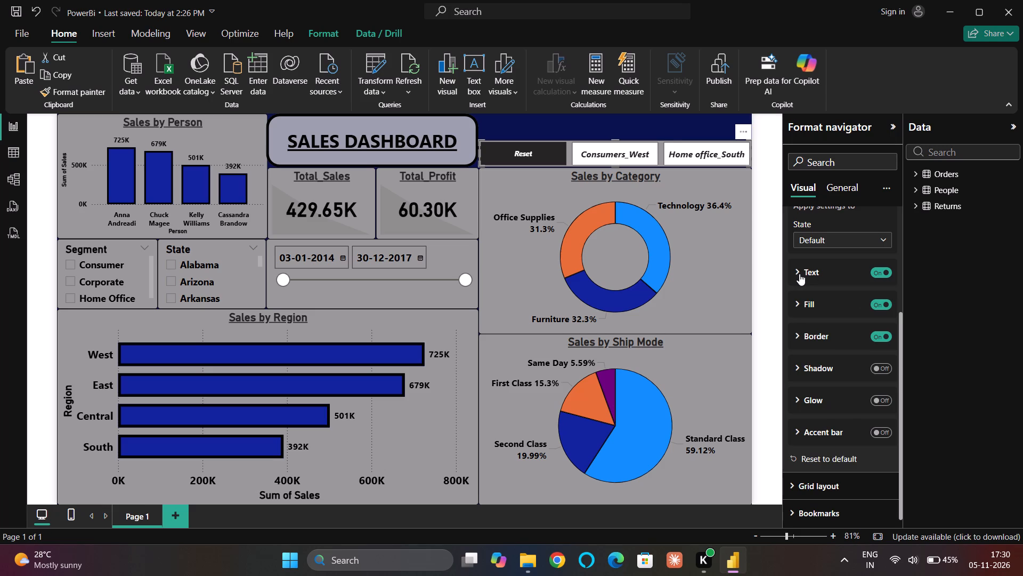
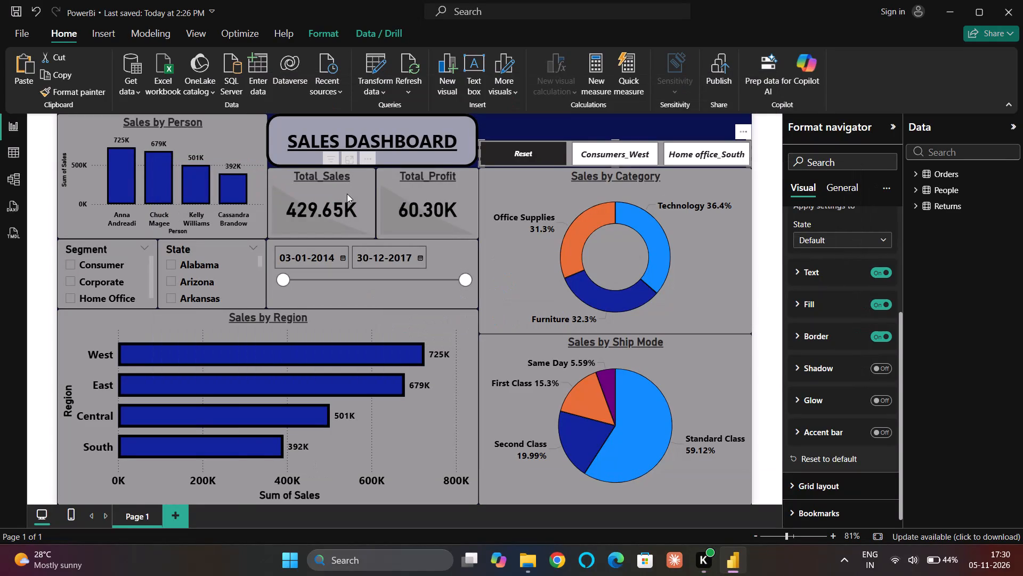
# Deselect the bookmark navigator to leave its formatting and return to the report page.
pyautogui.click(936, 279)
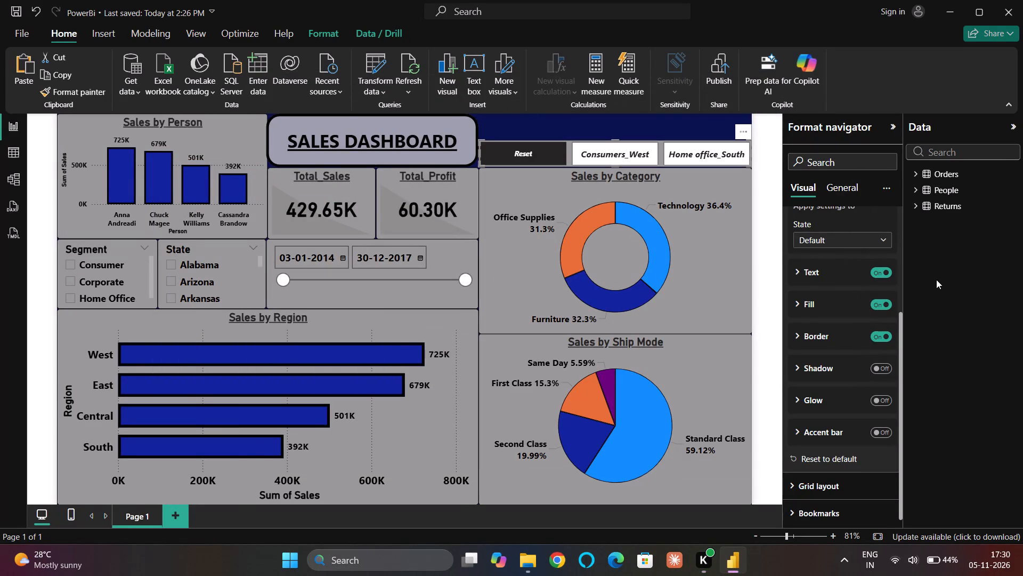
pyautogui.click(936, 279)
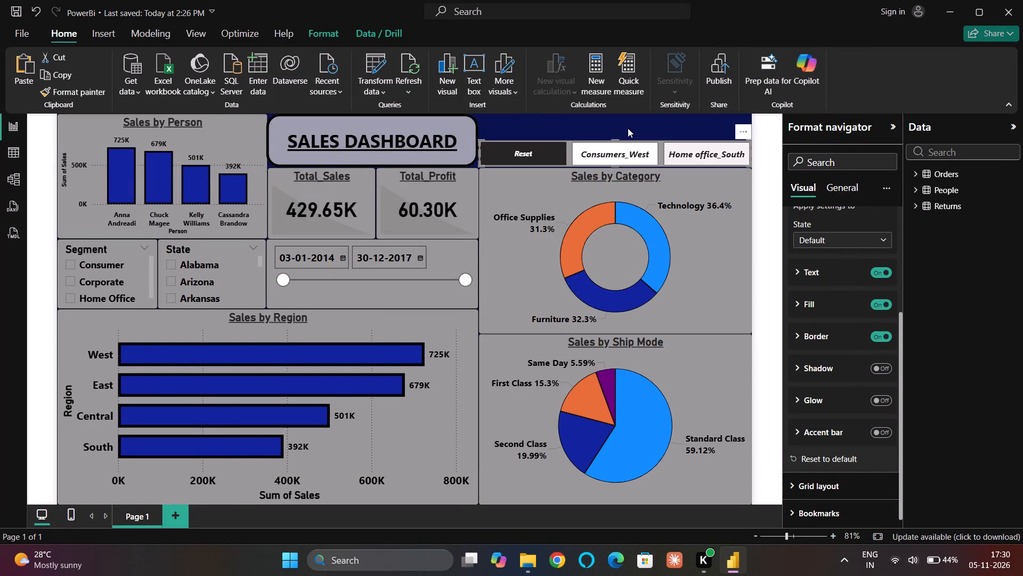
pyautogui.click(628, 128)
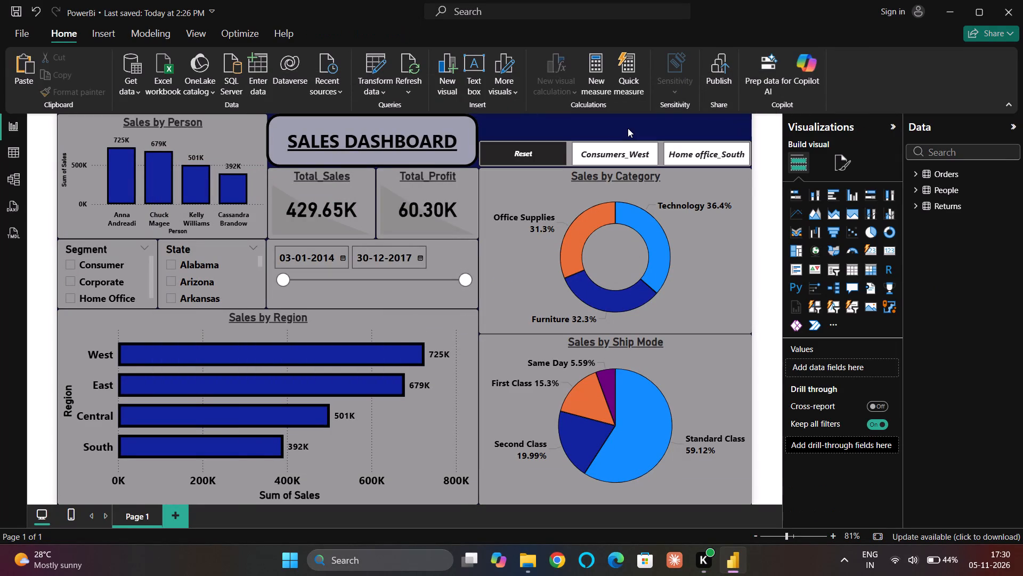
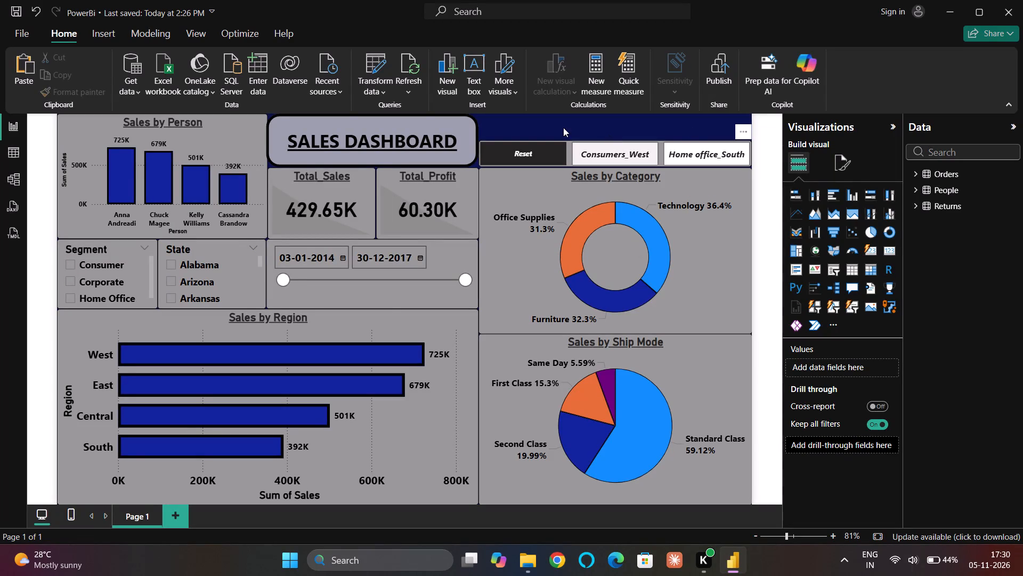
# Add a new blank page to the report.
pyautogui.click(177, 517)
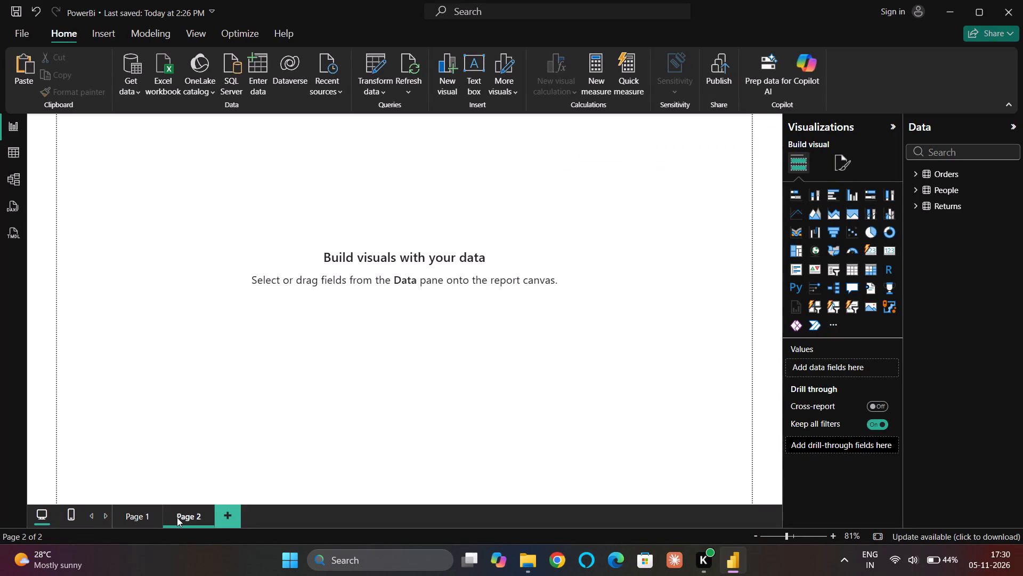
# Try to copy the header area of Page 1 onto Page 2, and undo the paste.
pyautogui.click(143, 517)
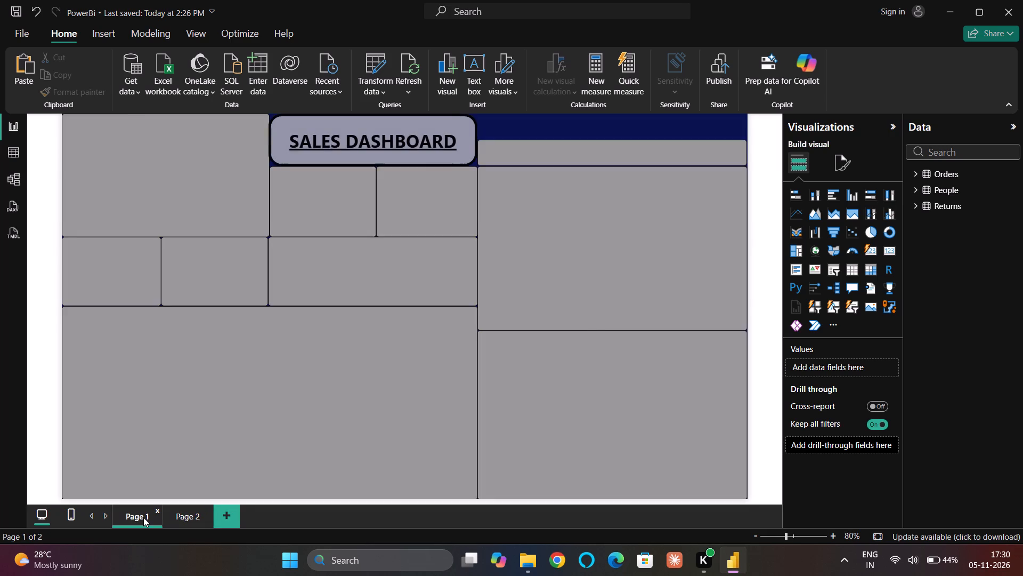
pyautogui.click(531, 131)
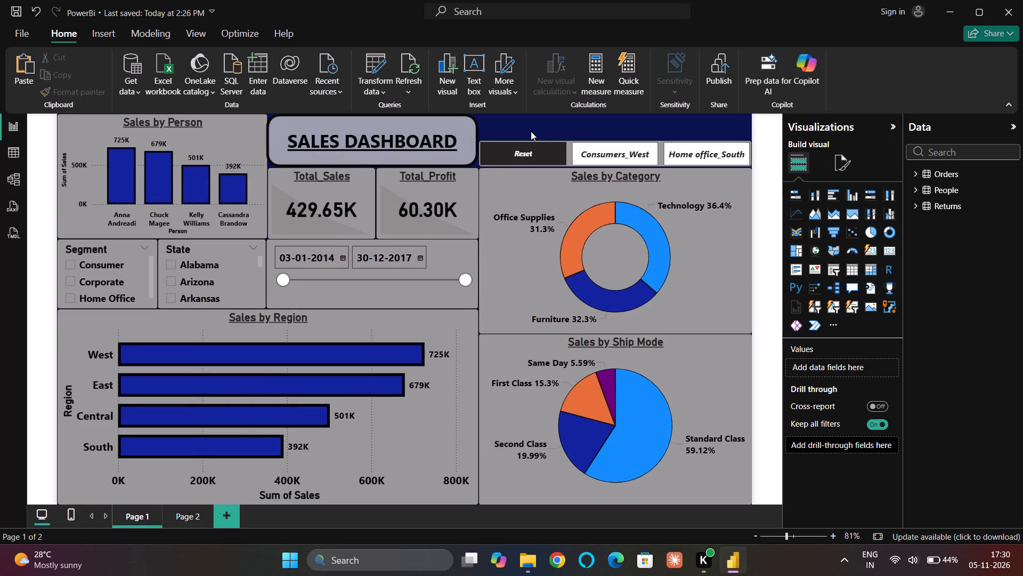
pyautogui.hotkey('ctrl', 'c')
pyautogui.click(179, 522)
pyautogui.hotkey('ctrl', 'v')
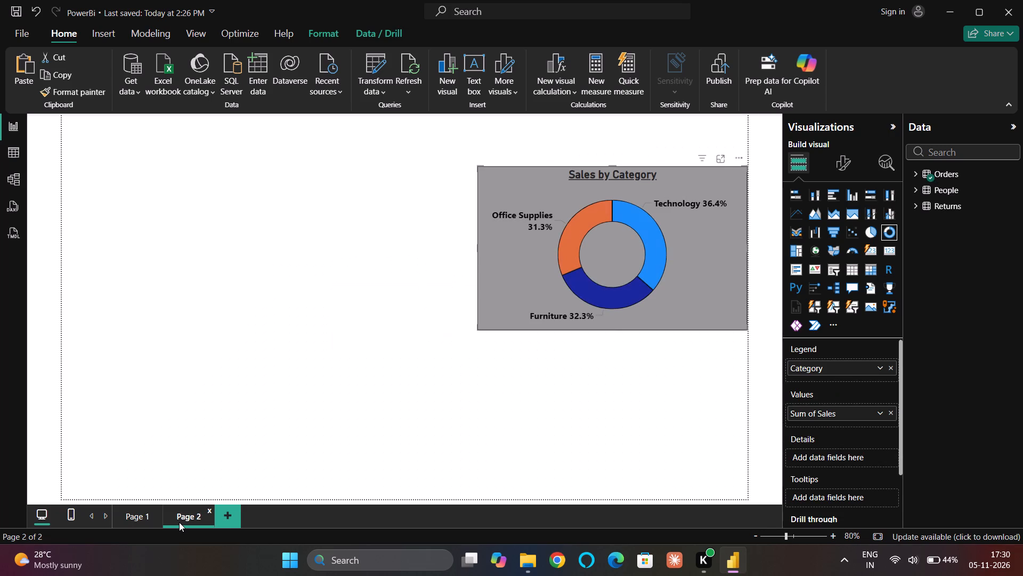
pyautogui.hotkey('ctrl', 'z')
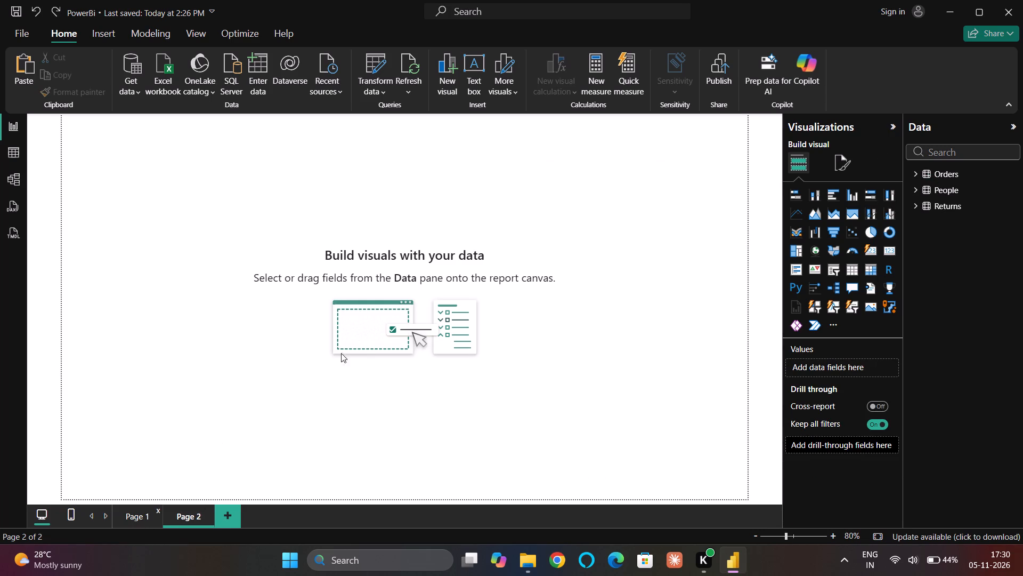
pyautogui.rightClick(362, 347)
# Set Page 2's canvas background to a dark blue theme color with 0% transparency.
pyautogui.click(838, 156)
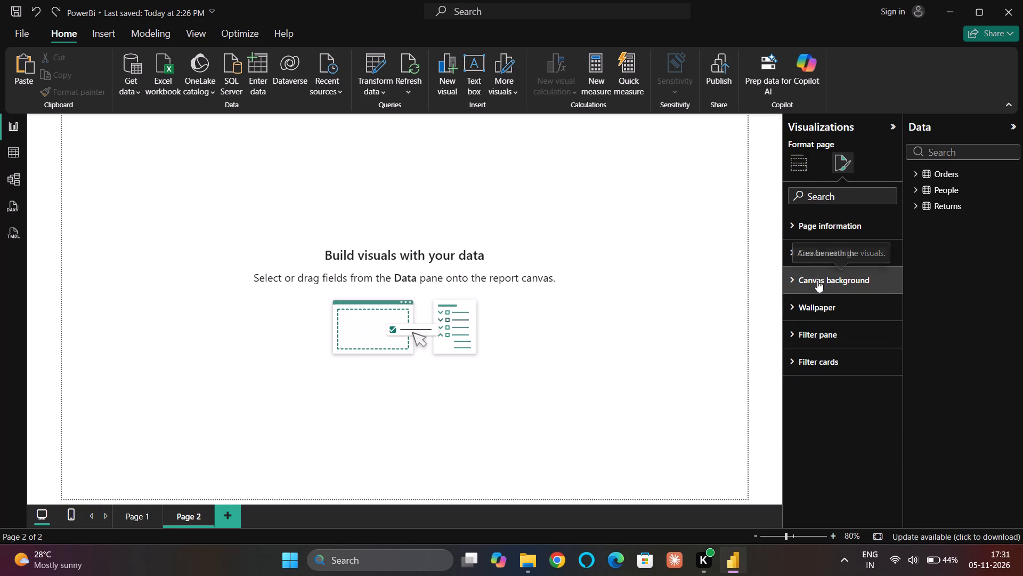
pyautogui.click(817, 281)
pyautogui.click(818, 323)
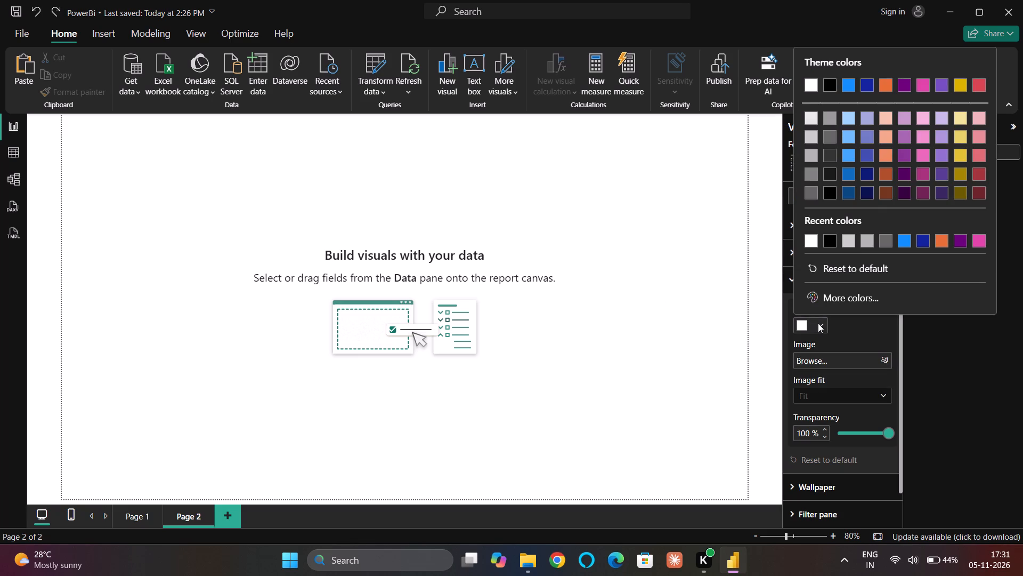
pyautogui.click(862, 169)
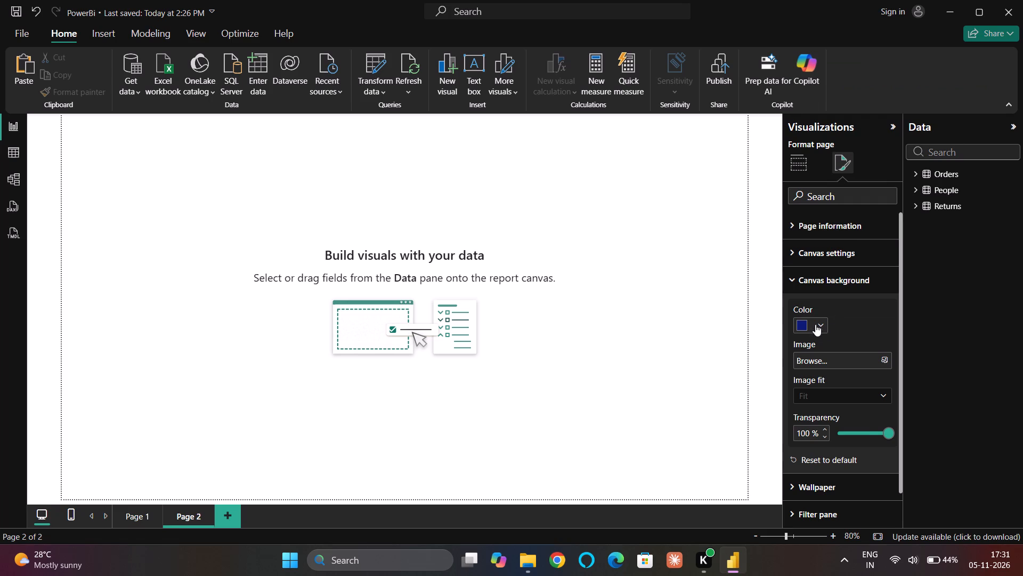
pyautogui.moveTo(868, 431); pyautogui.dragTo(805, 433)
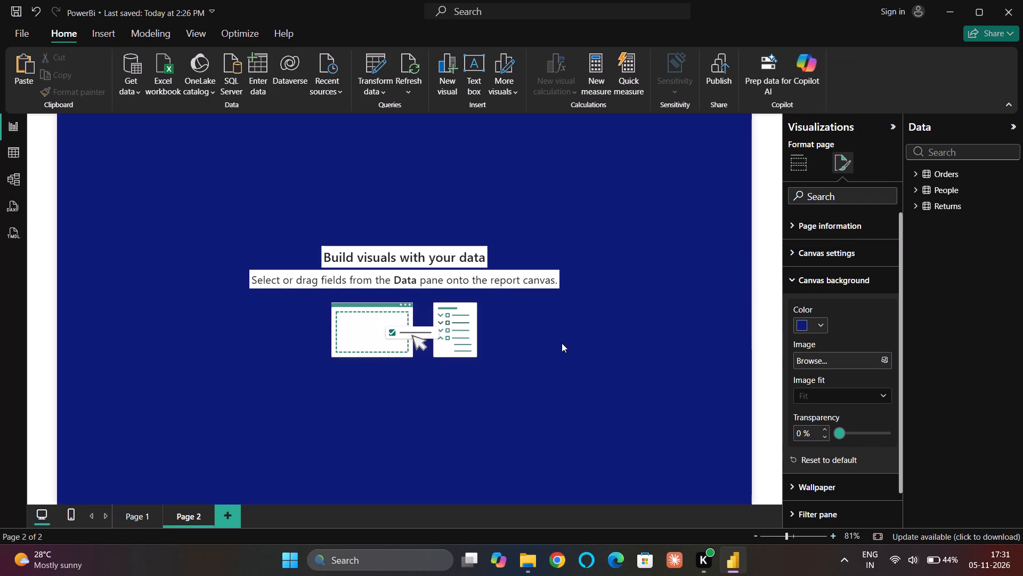
# Compare with Page 1 and change Page 2's canvas background to the darkest navy blue theme shade to match it.
pyautogui.click(145, 511)
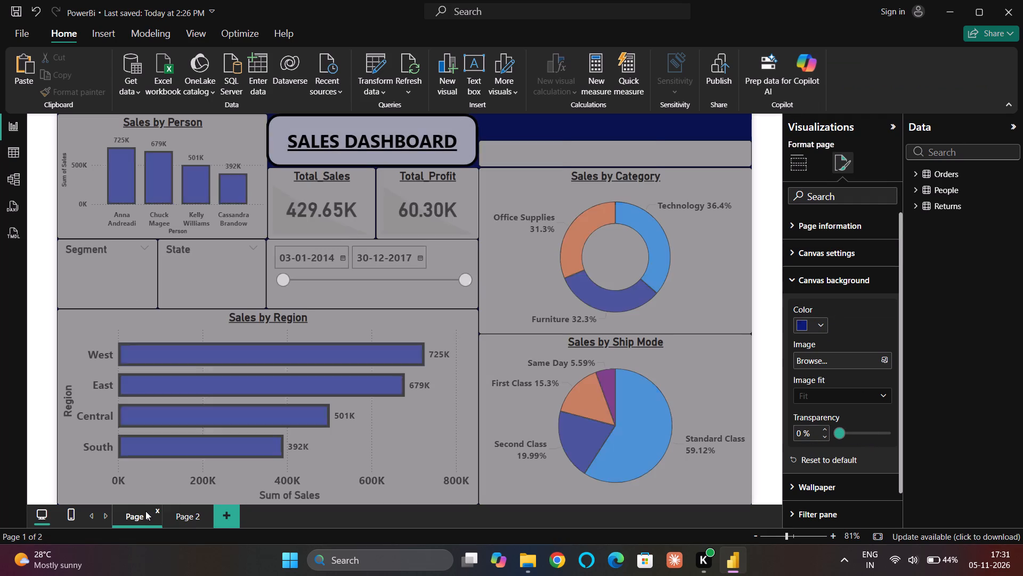
pyautogui.click(193, 517)
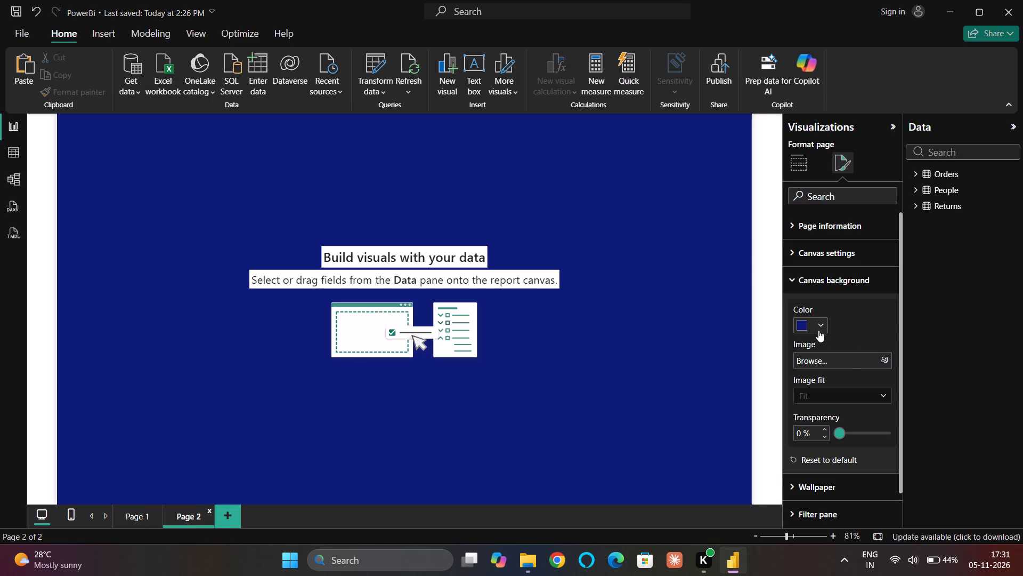
pyautogui.click(820, 327)
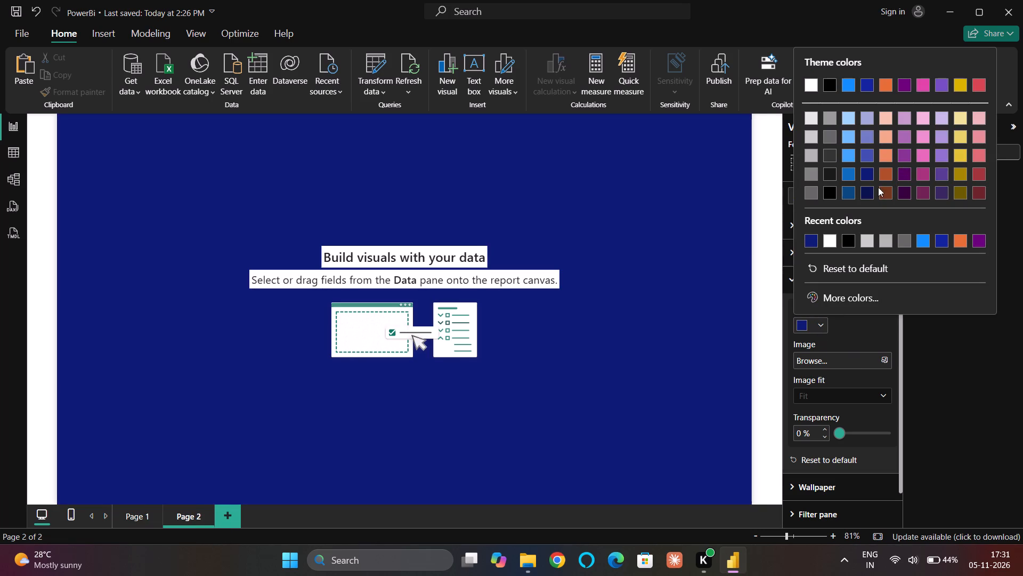
pyautogui.click(865, 190)
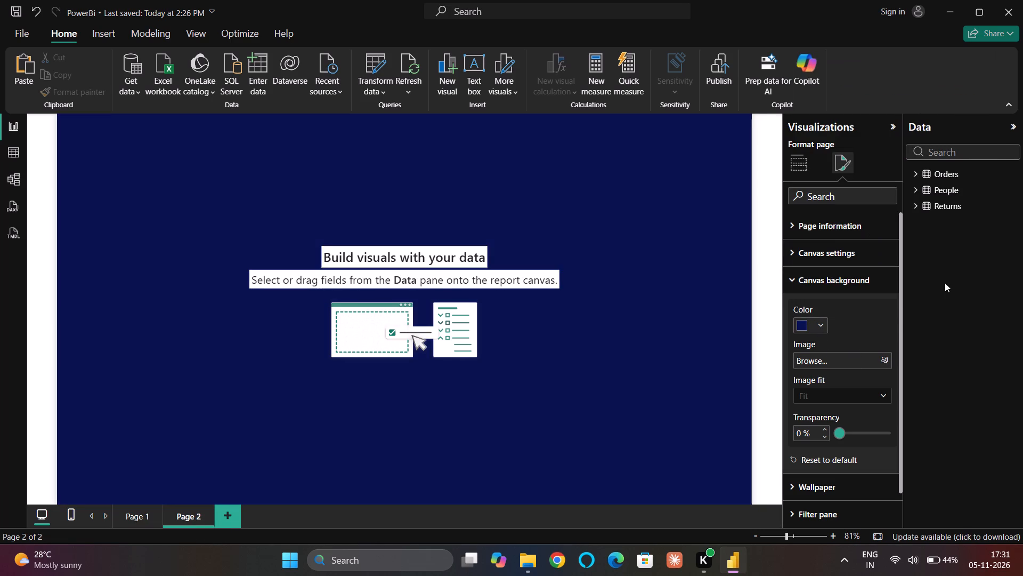
pyautogui.click(954, 347)
# Rename Page 2 as Profit DashBoard.
pyautogui.rightClick(191, 514)
pyautogui.click(231, 451)
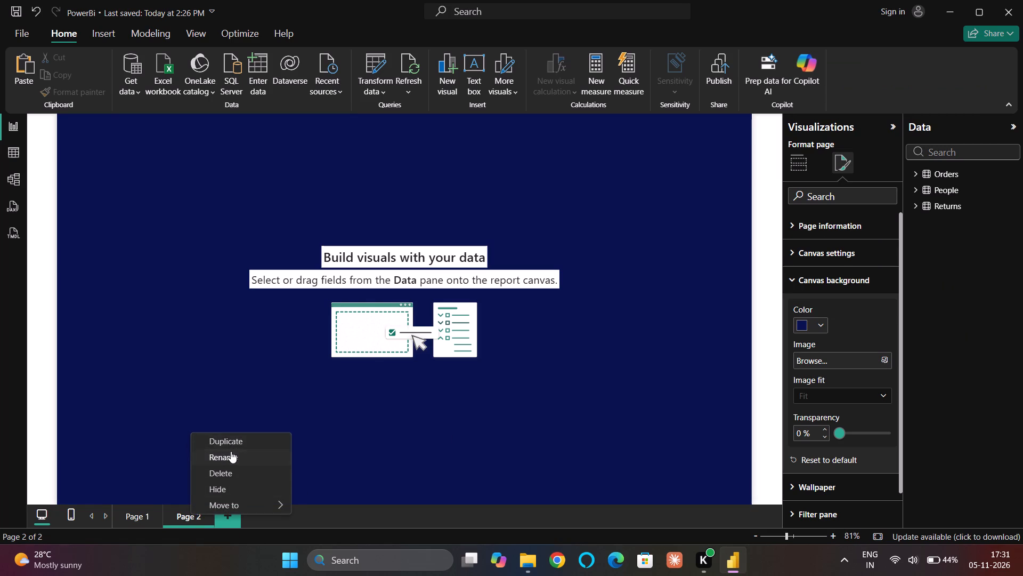
pyautogui.press('BackSpace')
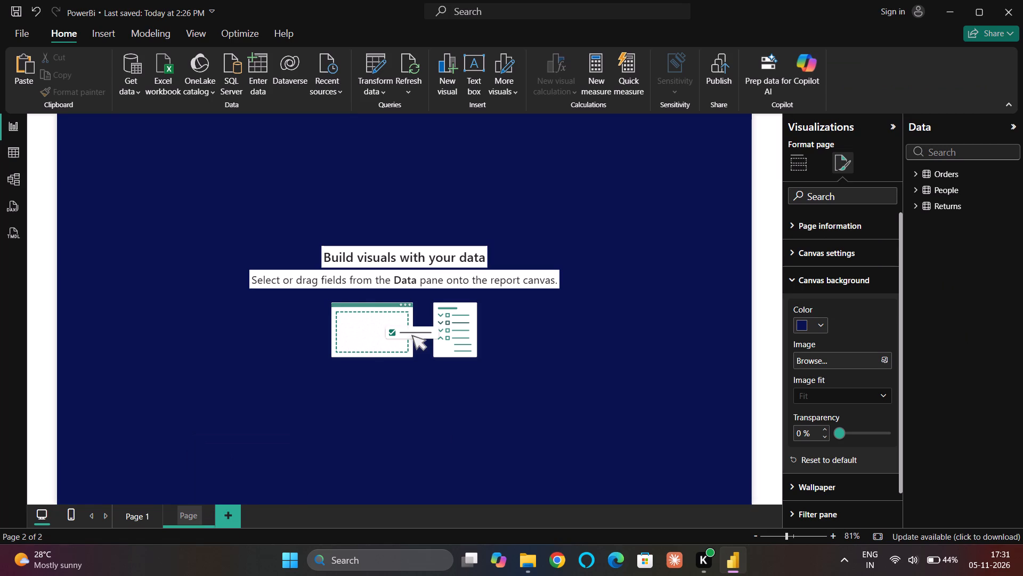
pyautogui.press('BackSpace')
pyautogui.press('BackSpace')
pyautogui.press('BackSpace')
pyautogui.press('BackSpace')
pyautogui.press('BackSpace')
pyautogui.press('BackSpace')
pyautogui.press('BackSpace')
pyautogui.press('BackSpace')
pyautogui.press('BackSpace')
pyautogui.press('BackSpace')
pyautogui.write('Profit')
pyautogui.press('space')
pyautogui.write('Dasjj')
pyautogui.press('BackSpace')
pyautogui.press('BackSpace')
pyautogui.write('hBoard')
pyautogui.press('Return')
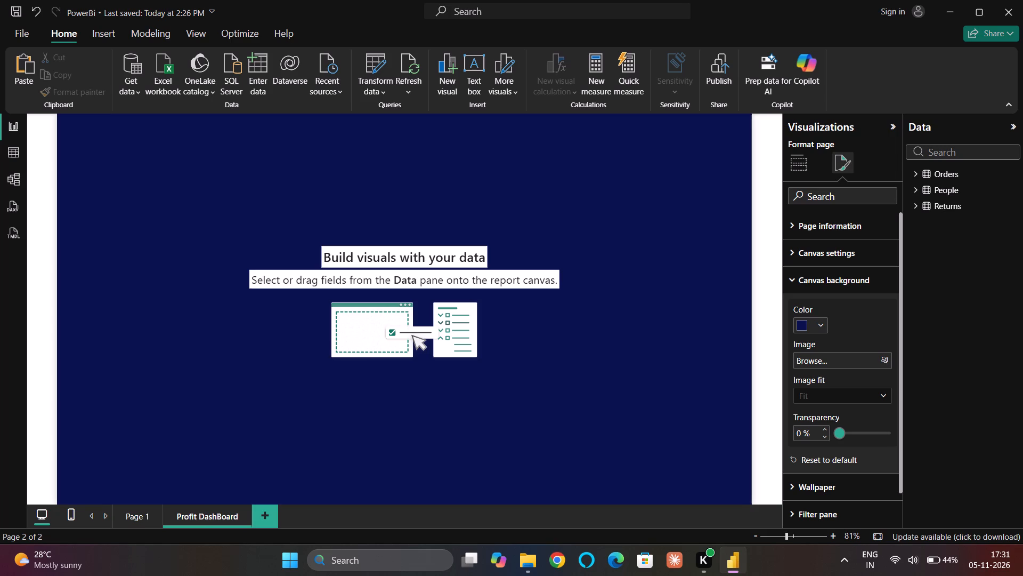
# Rename Page 1 as Sales Dashboard.
pyautogui.click(142, 515)
pyautogui.rightClick(142, 515)
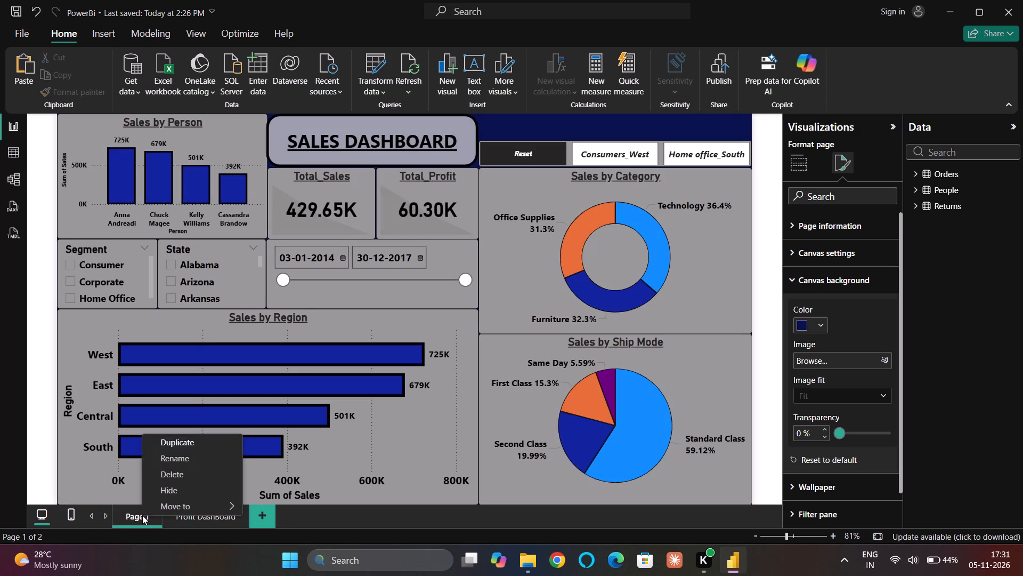
pyautogui.click(184, 460)
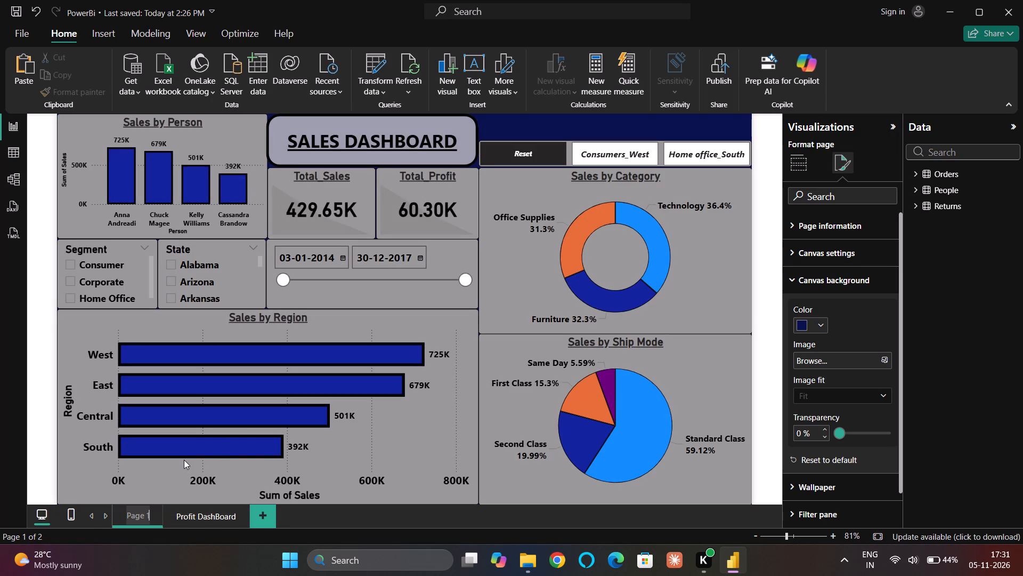
pyautogui.press('BackSpace')
pyautogui.press('BackSpace')
pyautogui.press('BackSpace')
pyautogui.press('BackSpace')
pyautogui.press('BackSpace')
pyautogui.press('BackSpace')
pyautogui.press('BackSpace')
pyautogui.write('Sales')
pyautogui.press('space')
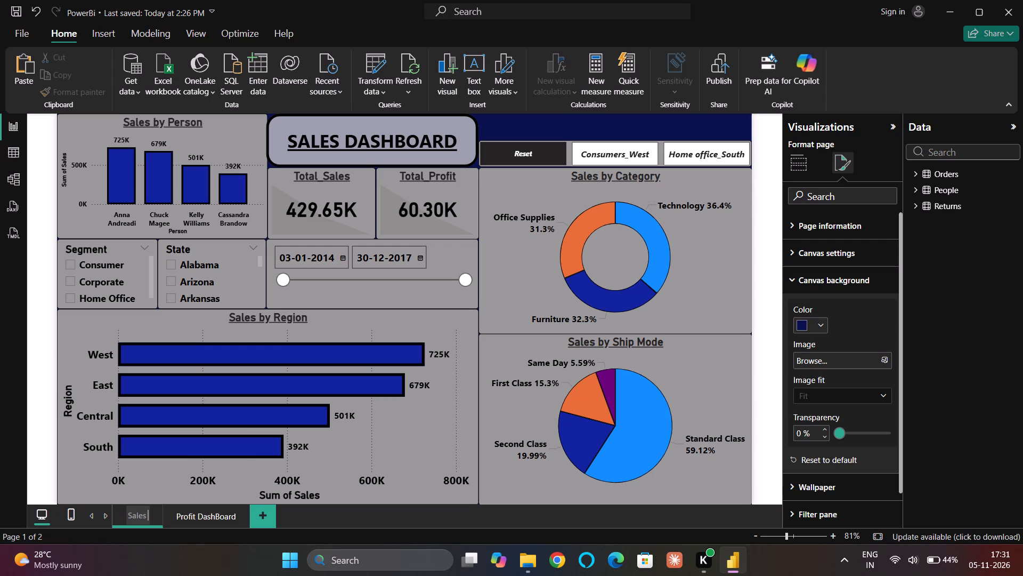
pyautogui.write('S')
pyautogui.press('BackSpace')
pyautogui.write('Dash')
pyautogui.write('board')
pyautogui.press('Return')
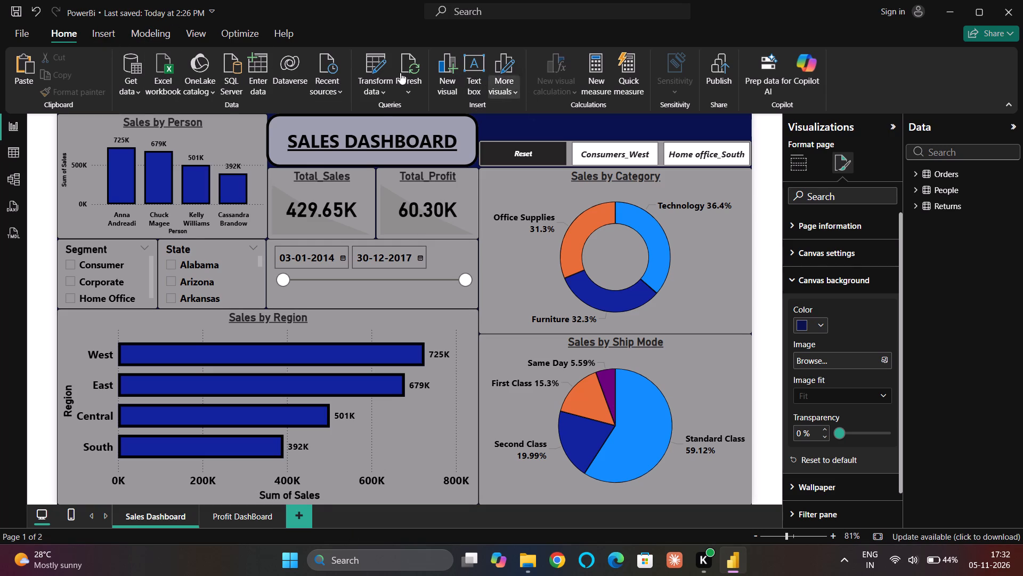
# Insert a page navigator on the Sales Dashboard page and place it in the header strip above the bookmark navigator.
pyautogui.click(115, 33)
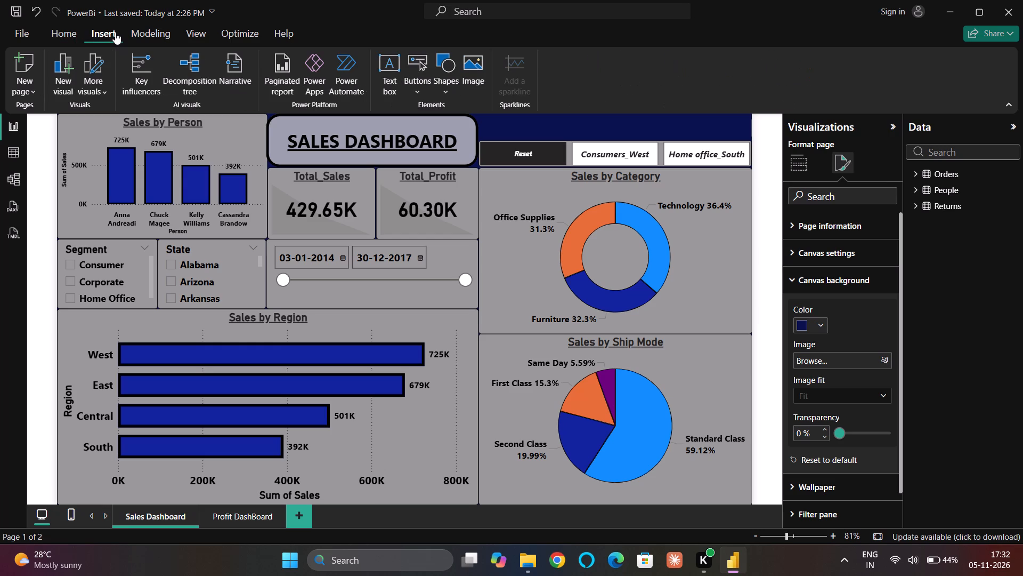
pyautogui.click(419, 79)
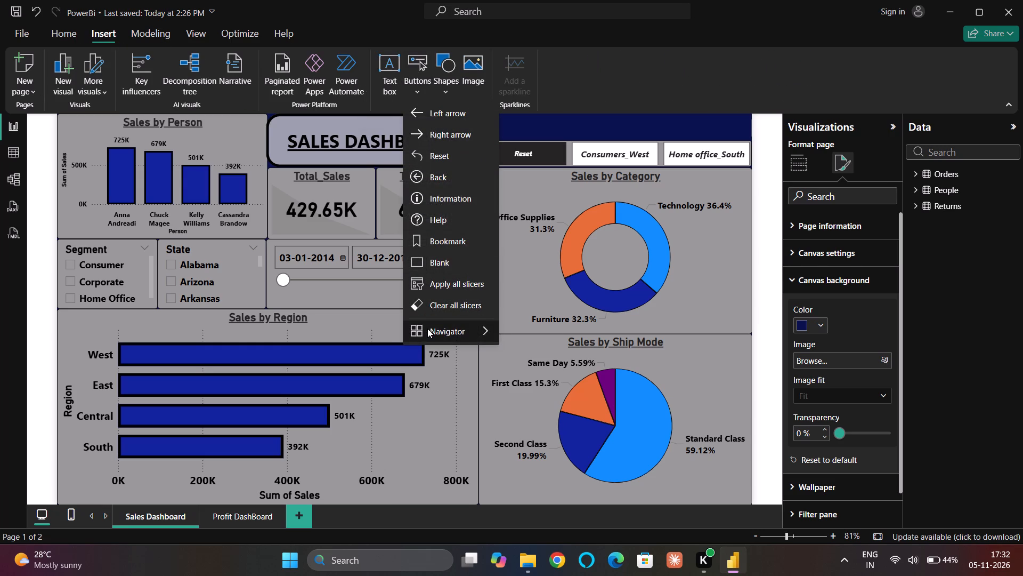
pyautogui.click(536, 333)
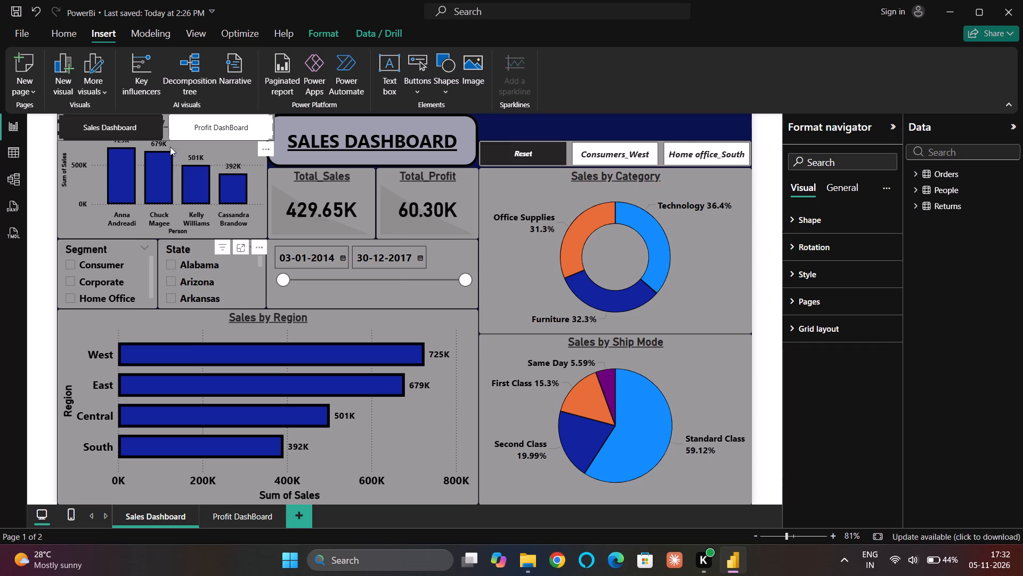
pyautogui.moveTo(166, 129); pyautogui.dragTo(589, 132)
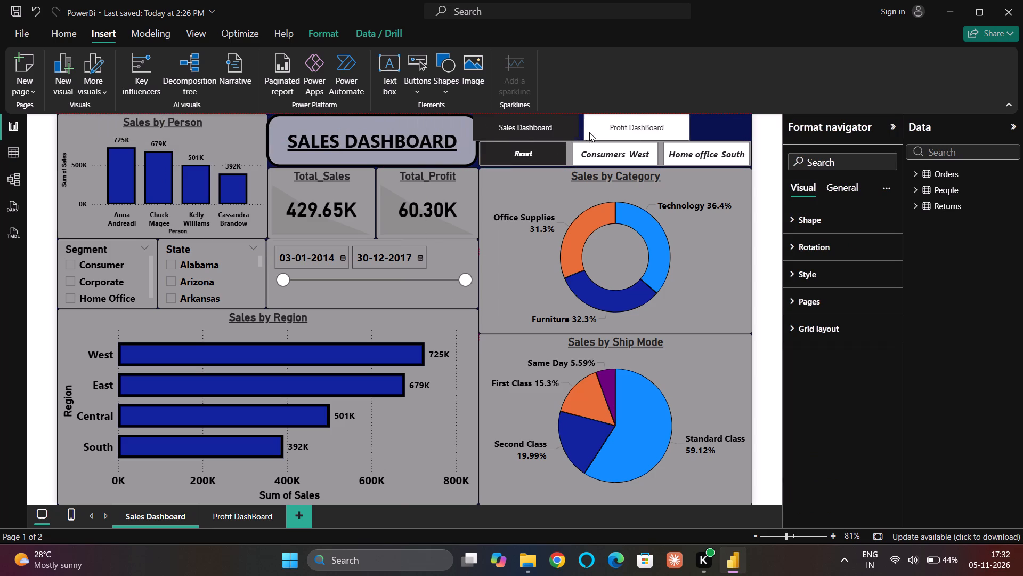
pyautogui.moveTo(589, 132); pyautogui.dragTo(620, 131)
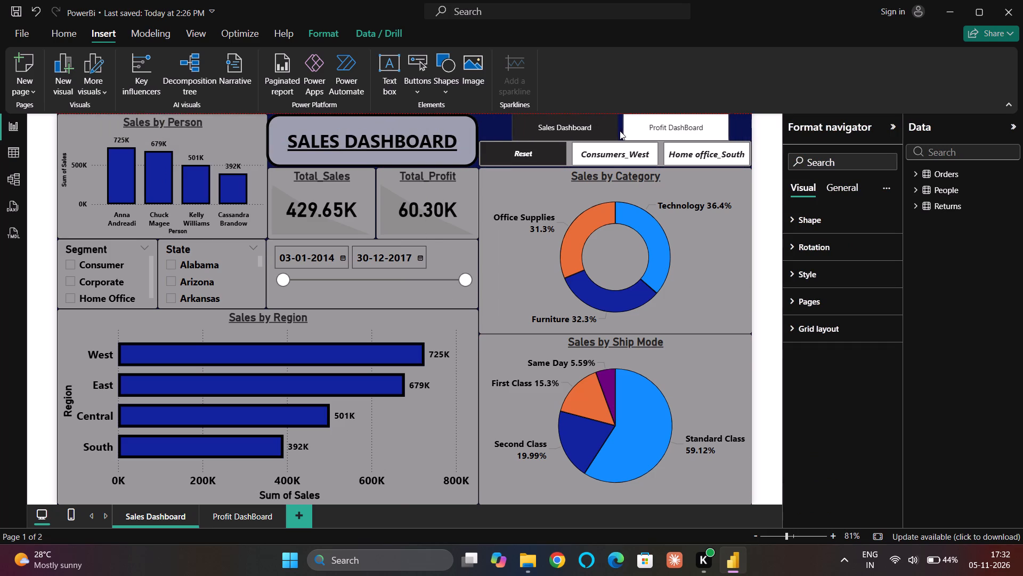
pyautogui.moveTo(620, 131); pyautogui.dragTo(618, 131)
pyautogui.click(955, 304)
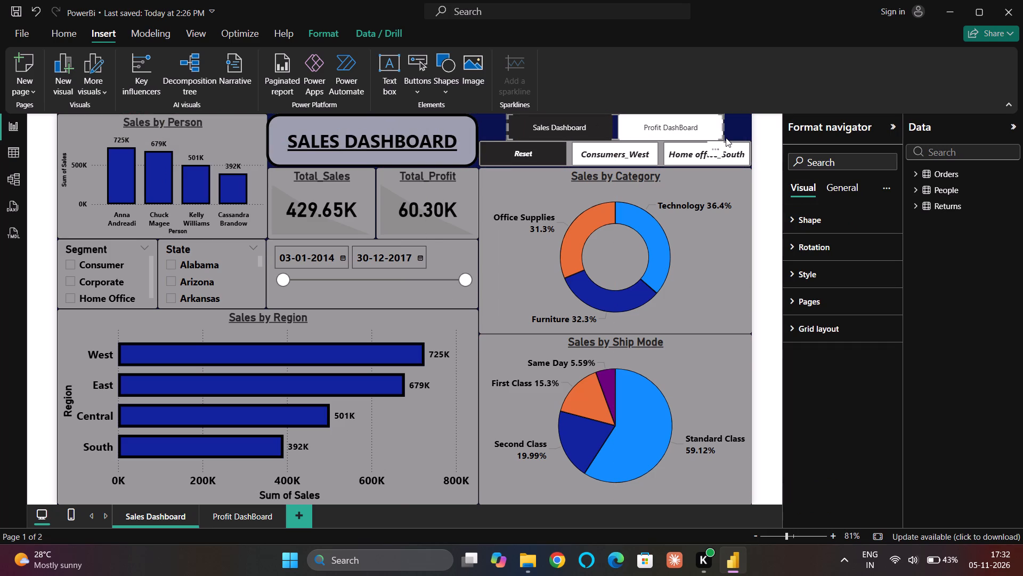
# Adjust the page navigator's width and nudge it into place above the bookmark navigator in the header strip.
pyautogui.moveTo(722, 138); pyautogui.dragTo(712, 132)
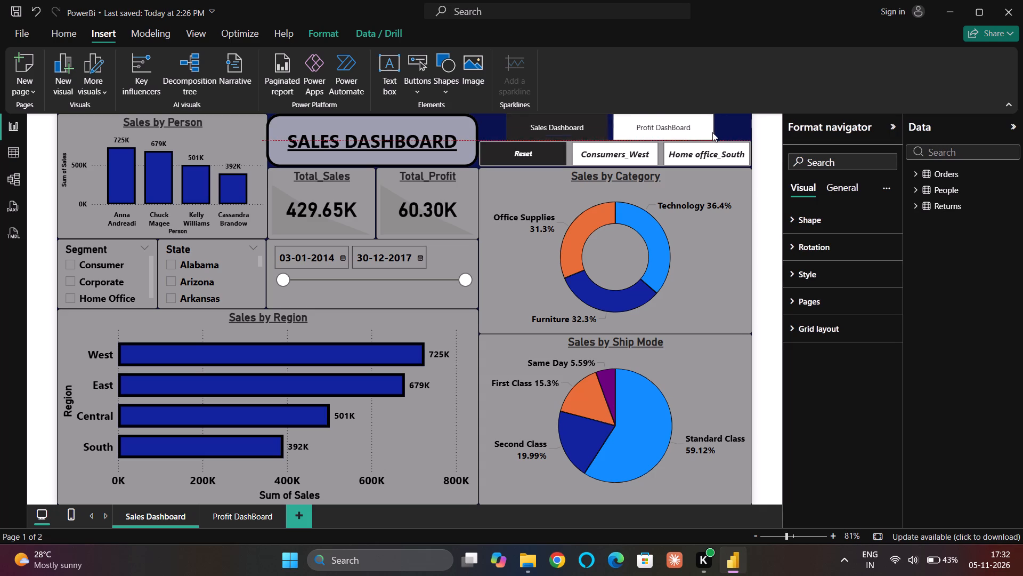
pyautogui.moveTo(712, 132); pyautogui.dragTo(722, 136)
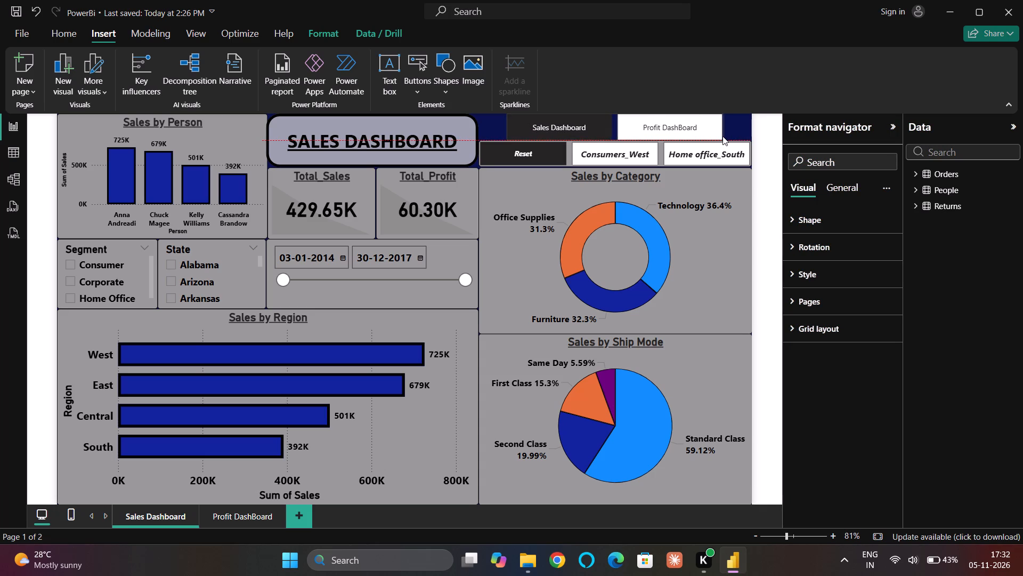
pyautogui.moveTo(722, 136); pyautogui.dragTo(724, 136)
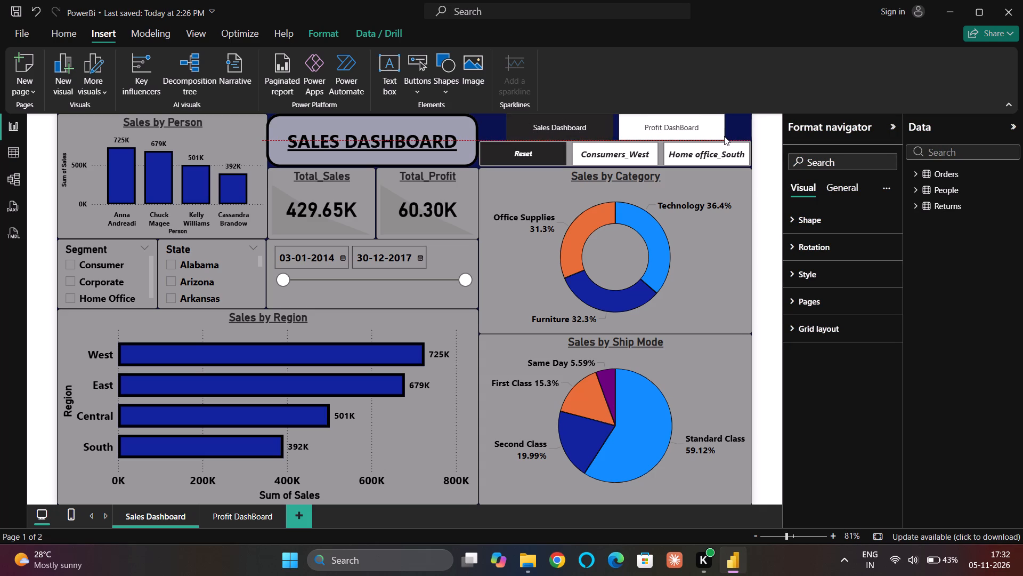
pyautogui.moveTo(724, 136); pyautogui.dragTo(729, 137)
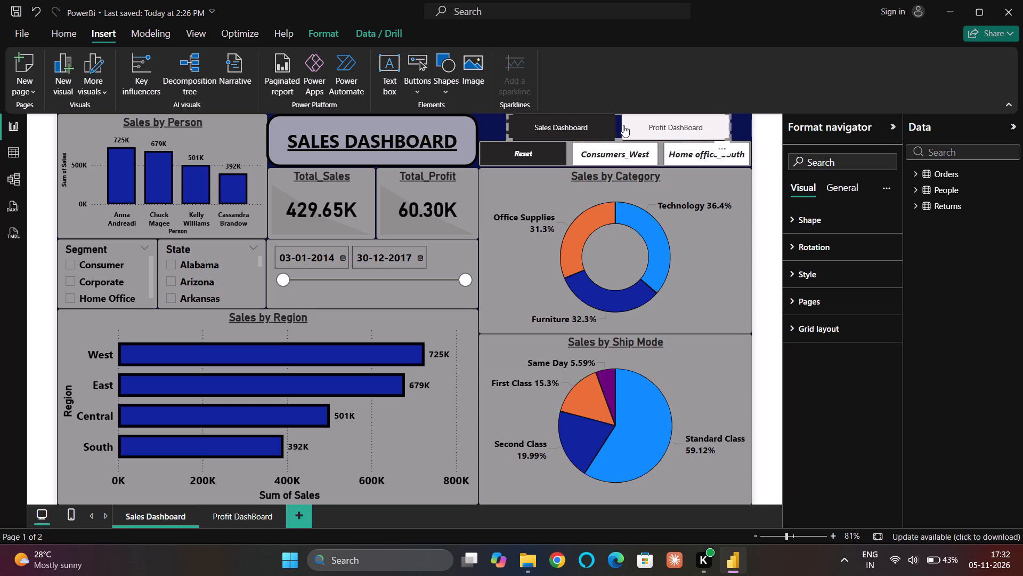
pyautogui.moveTo(622, 125); pyautogui.dragTo(616, 125)
pyautogui.click(946, 325)
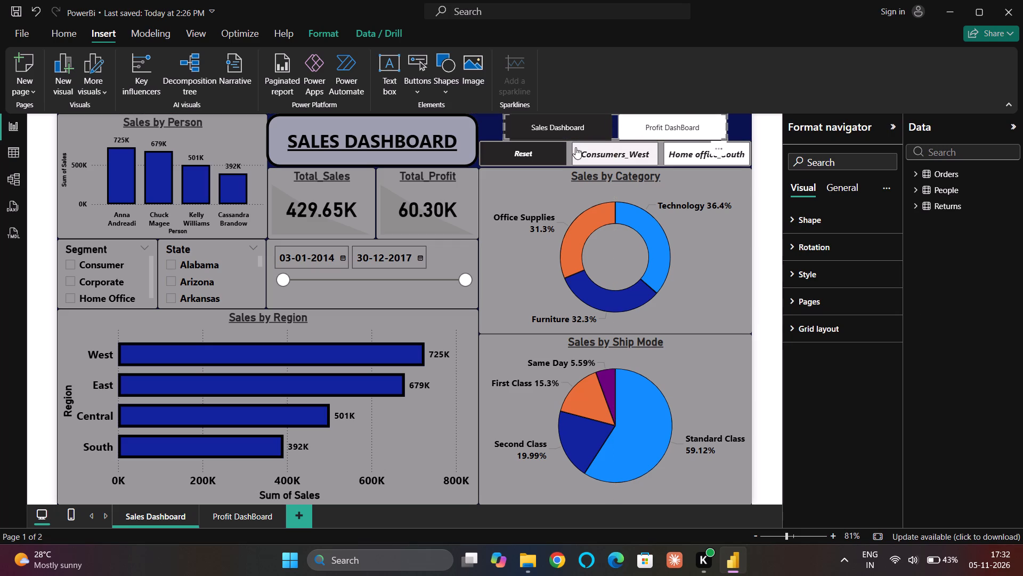
pyautogui.click(493, 125)
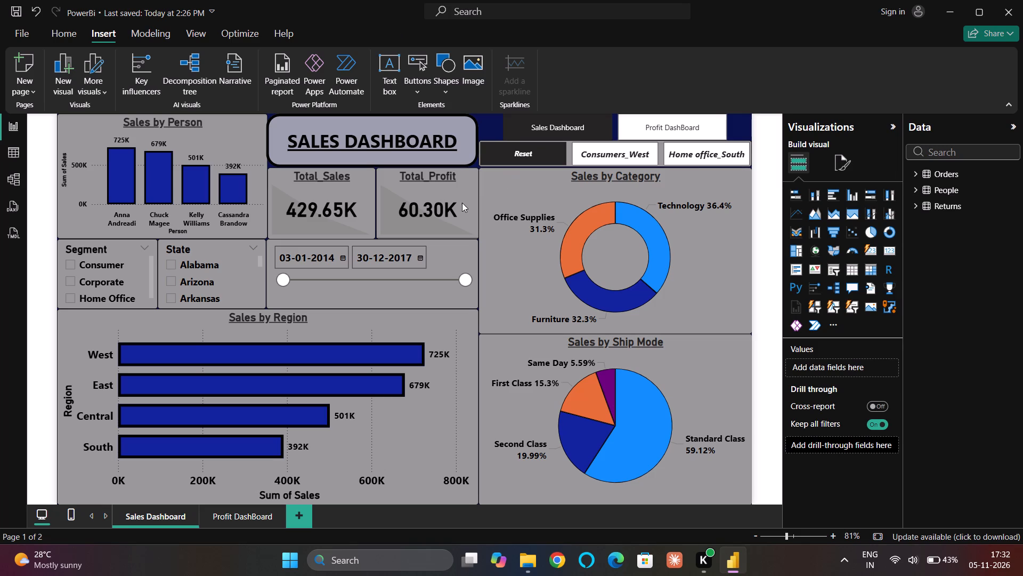
# Copy the Total_Profit card's formatting onto the page navigator with Format painter.
pyautogui.click(465, 180)
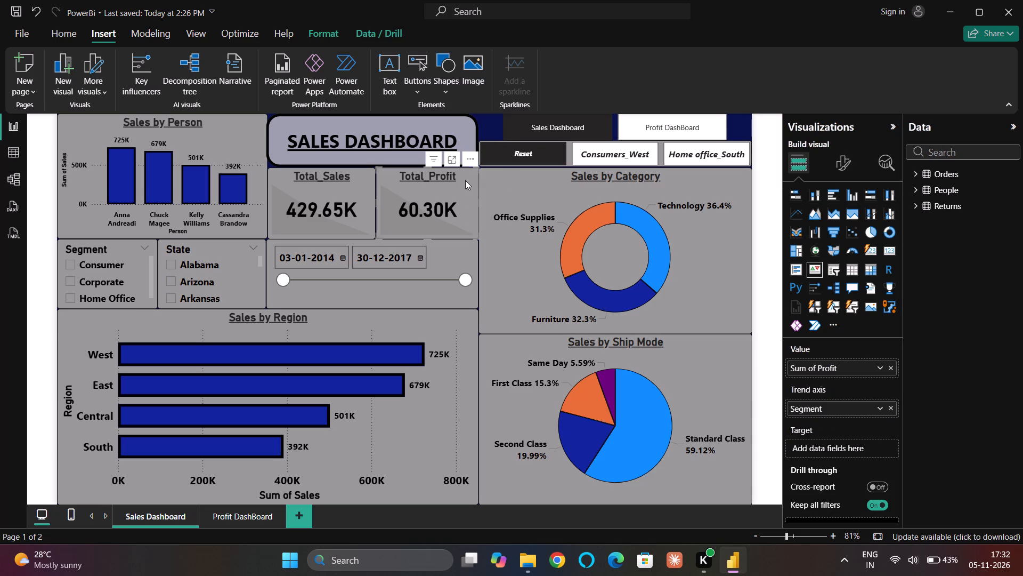
pyautogui.hotkey('ctrl', 'c')
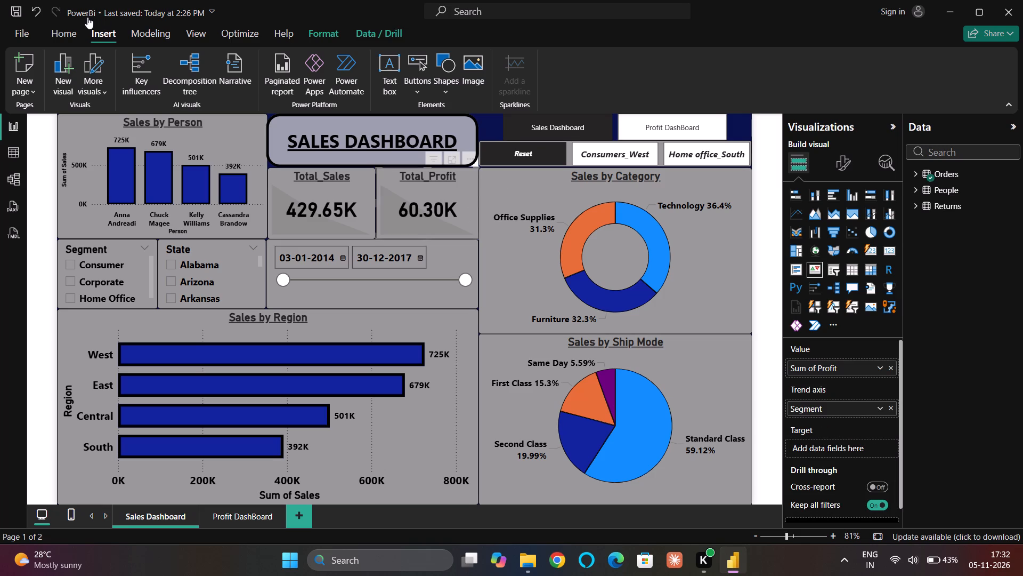
pyautogui.click(66, 31)
pyautogui.click(91, 95)
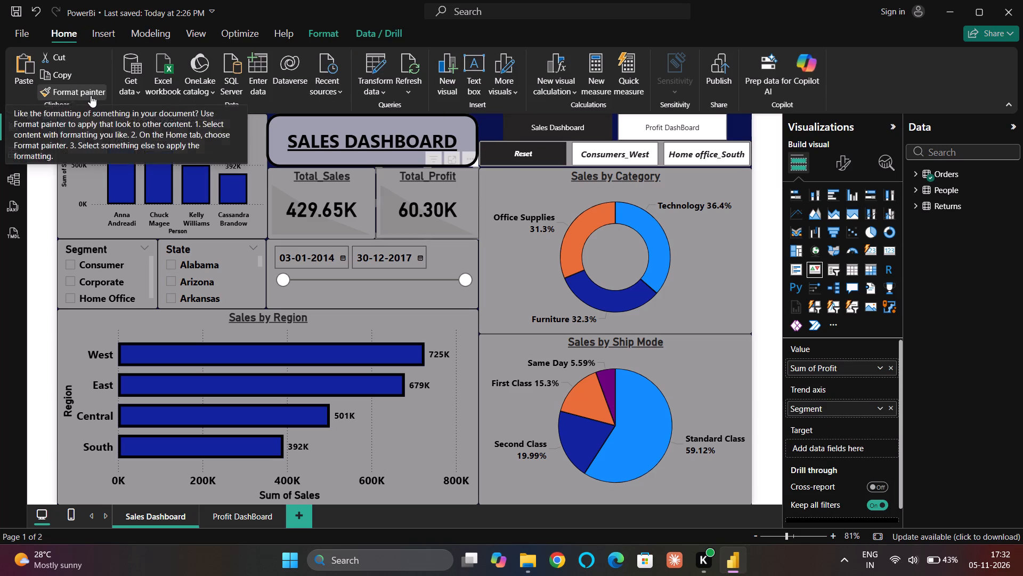
pyautogui.click(611, 121)
pyautogui.click(1022, 274)
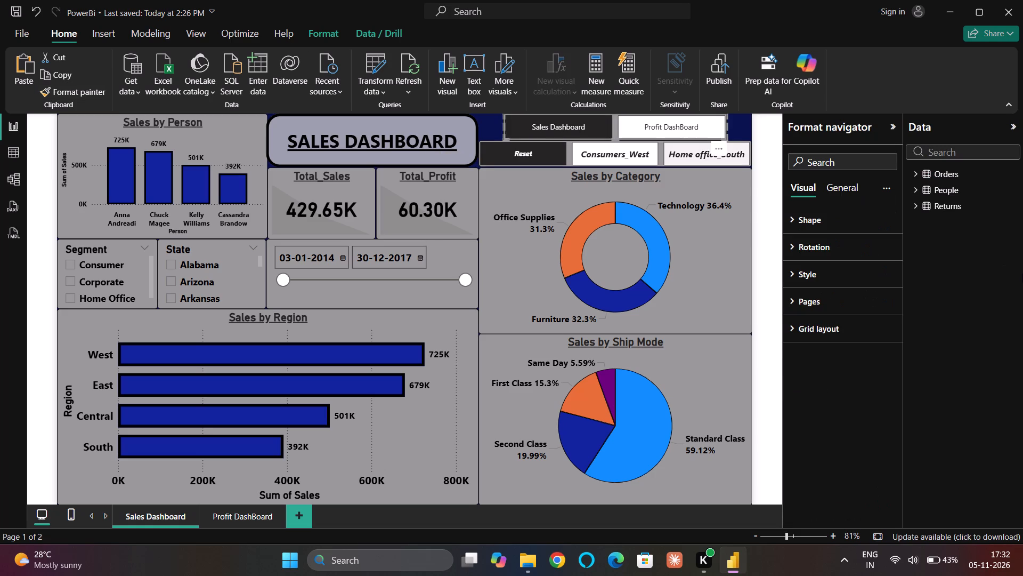
pyautogui.click(491, 127)
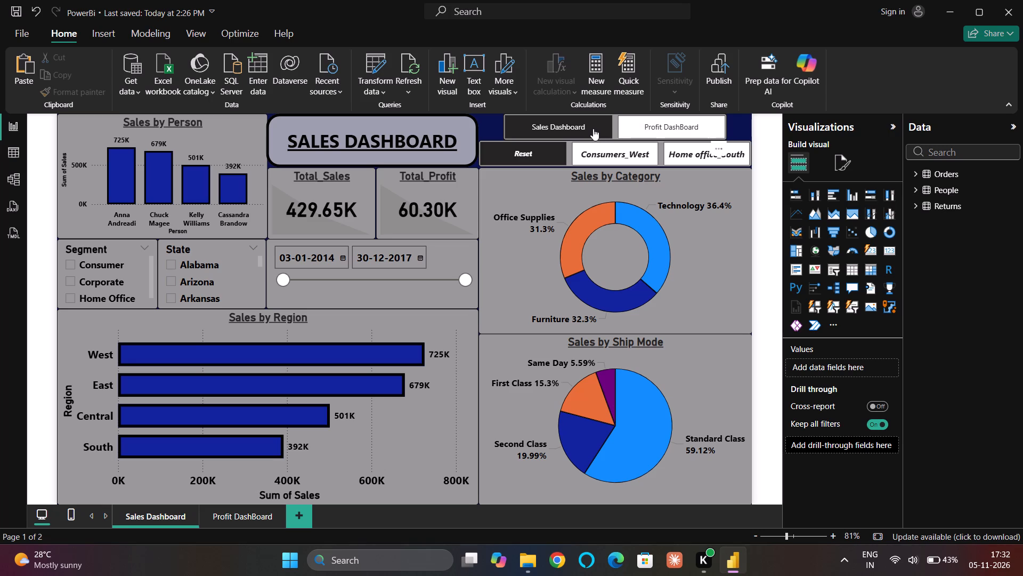
# Test the page navigator by opening the Profit DashBoard page, and return to the Sales Dashboard page.
pyautogui.keyDown('ctrl'); pyautogui.click(633, 125); pyautogui.keyUp('ctrl')
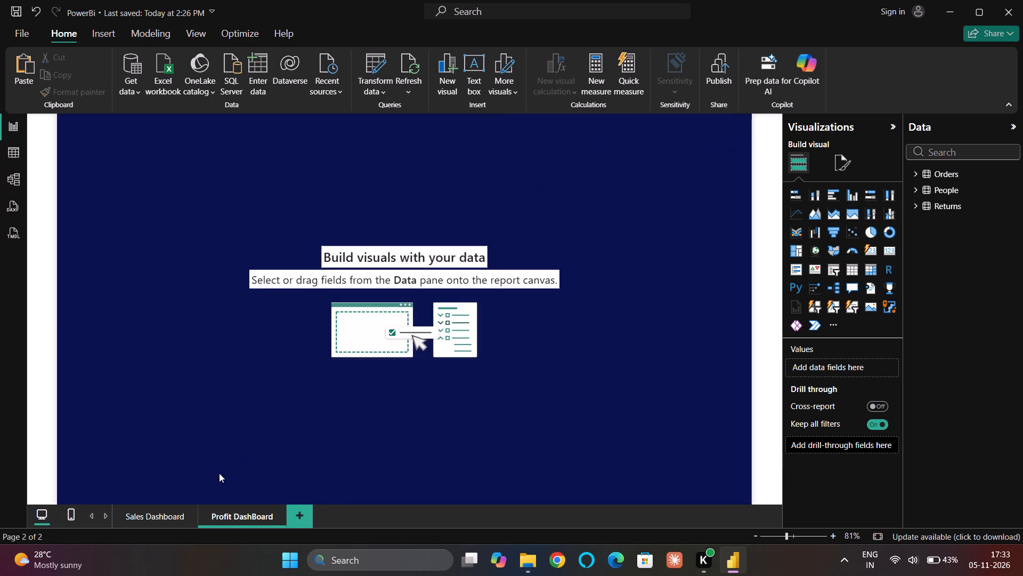
pyautogui.click(160, 512)
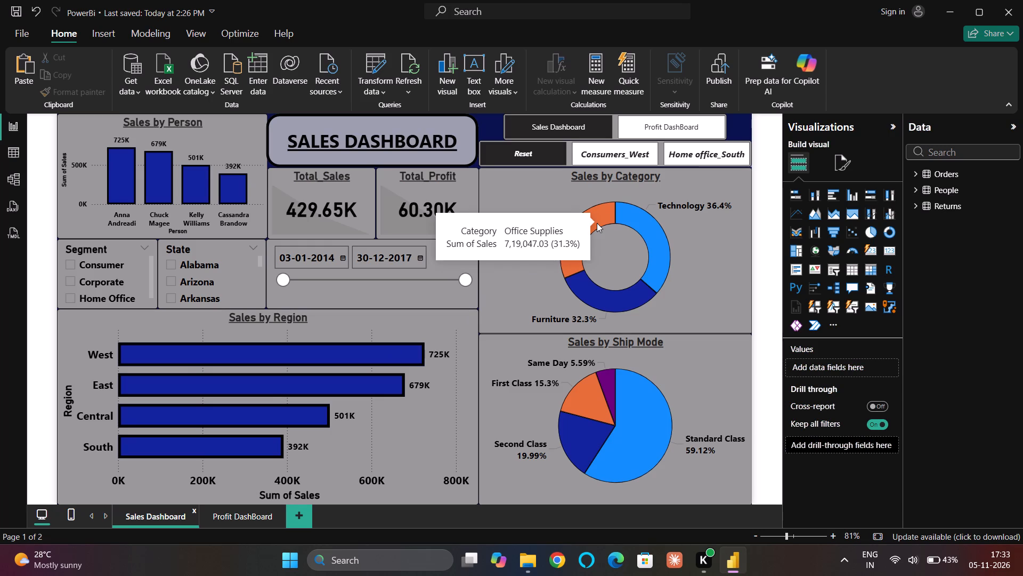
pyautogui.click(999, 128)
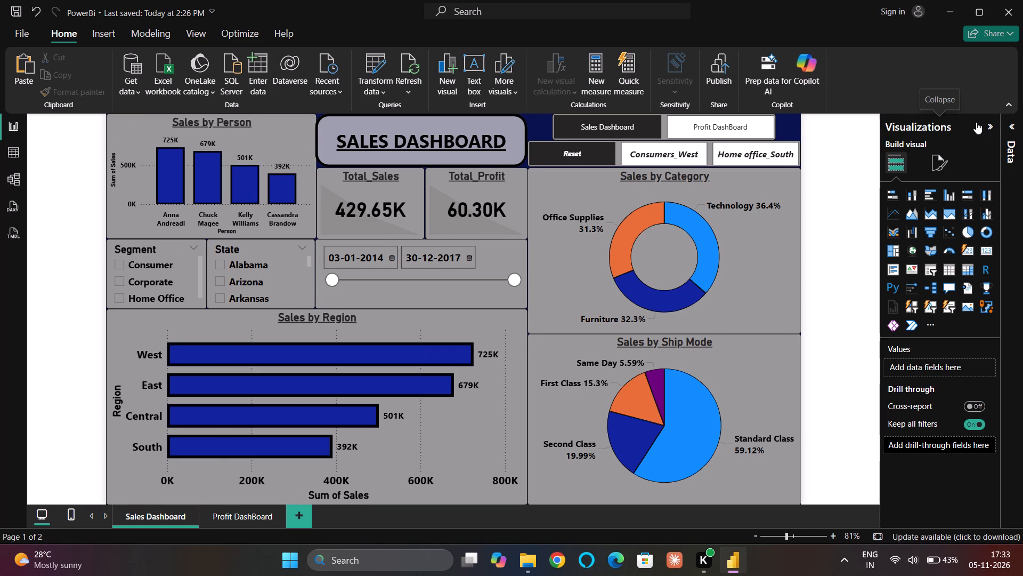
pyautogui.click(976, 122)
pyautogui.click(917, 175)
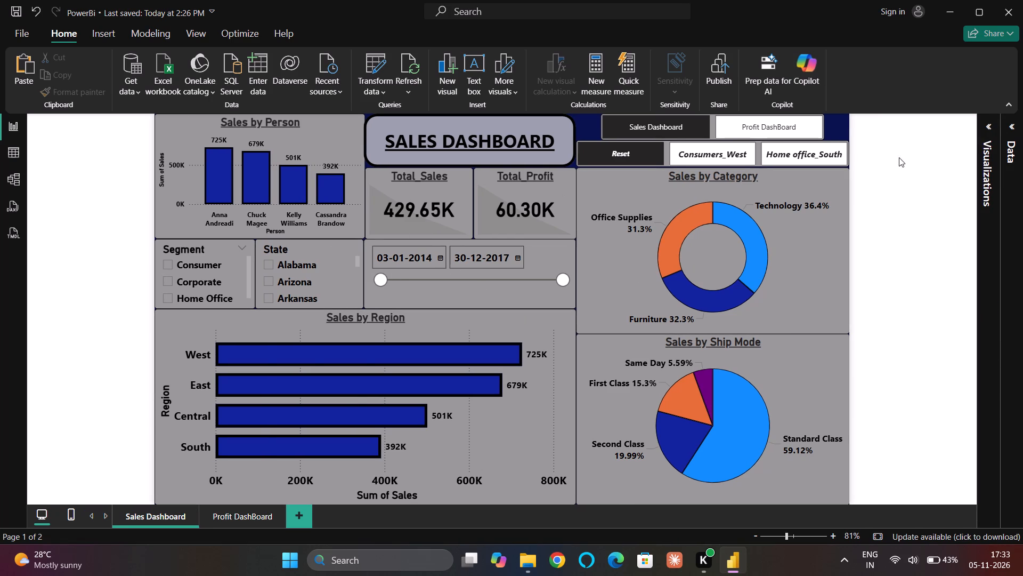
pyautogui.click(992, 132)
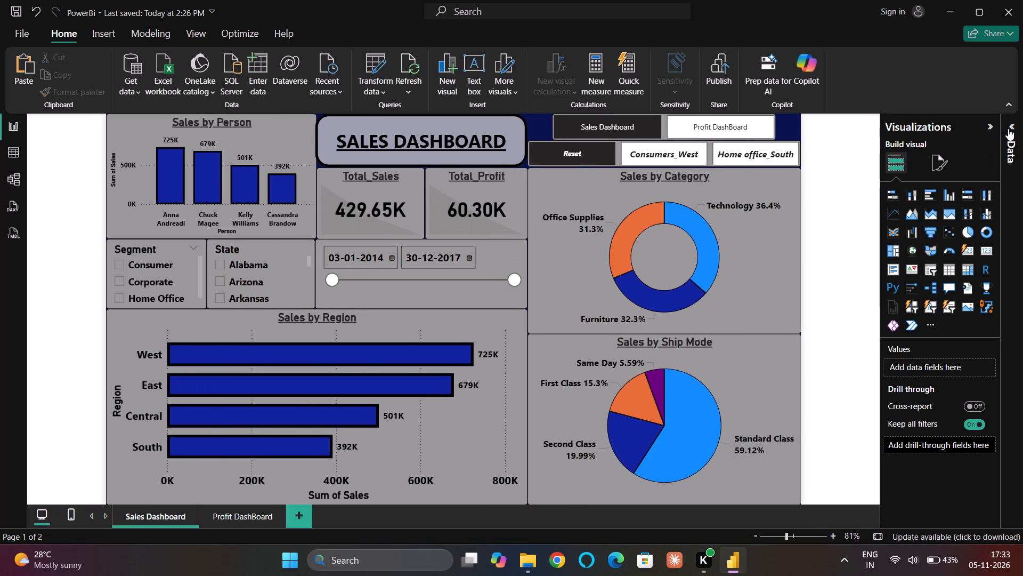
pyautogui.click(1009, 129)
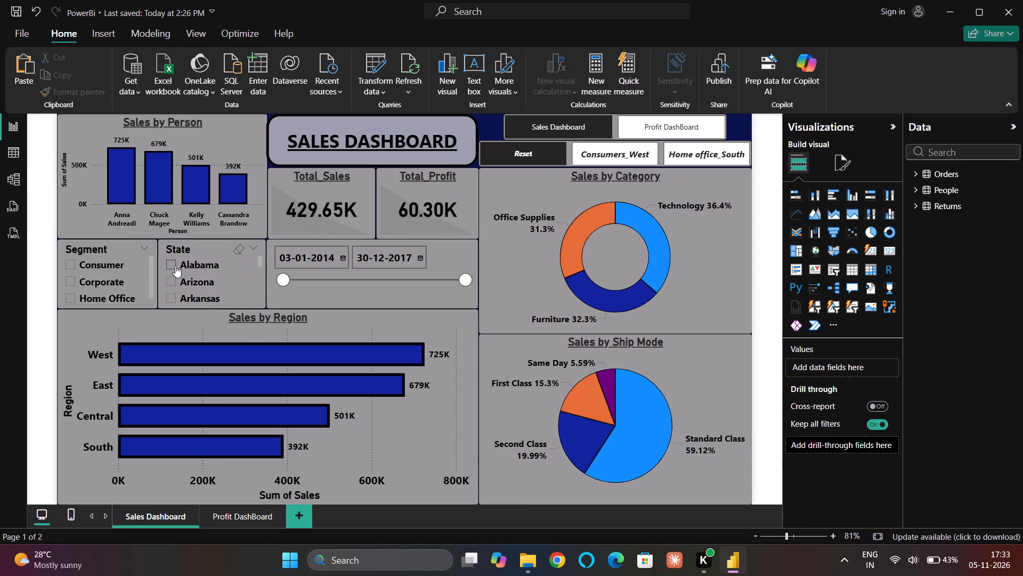
# Replace the State field in the slicer beside Segment with the Returned field from the Returns table.
pyautogui.click(174, 265)
pyautogui.click(174, 265)
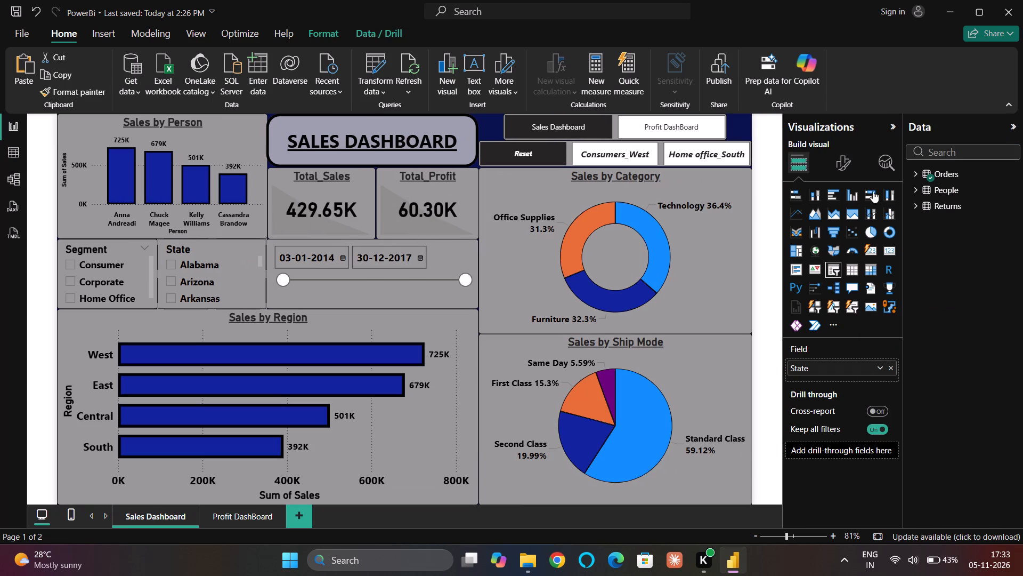
pyautogui.click(915, 189)
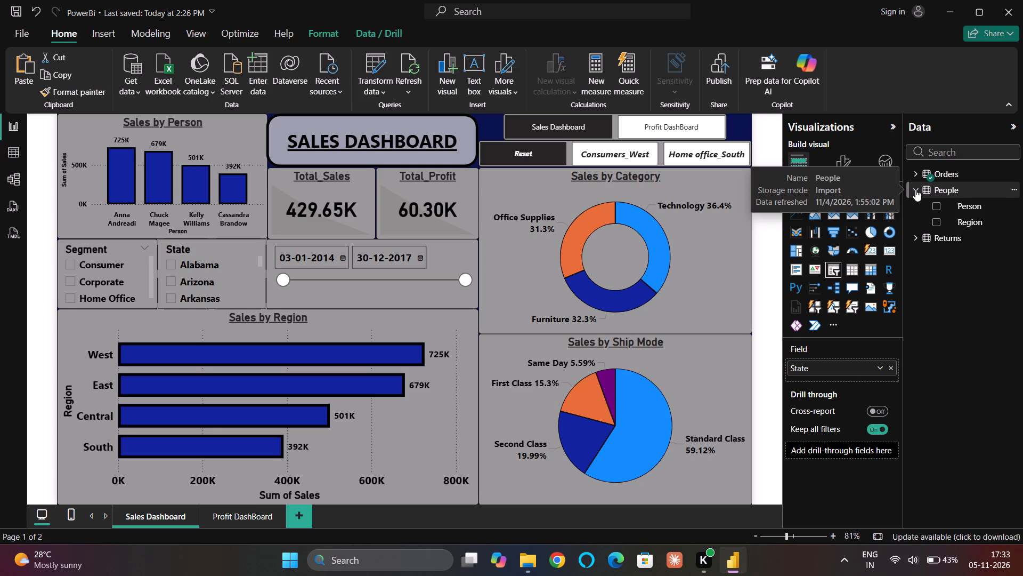
pyautogui.click(915, 189)
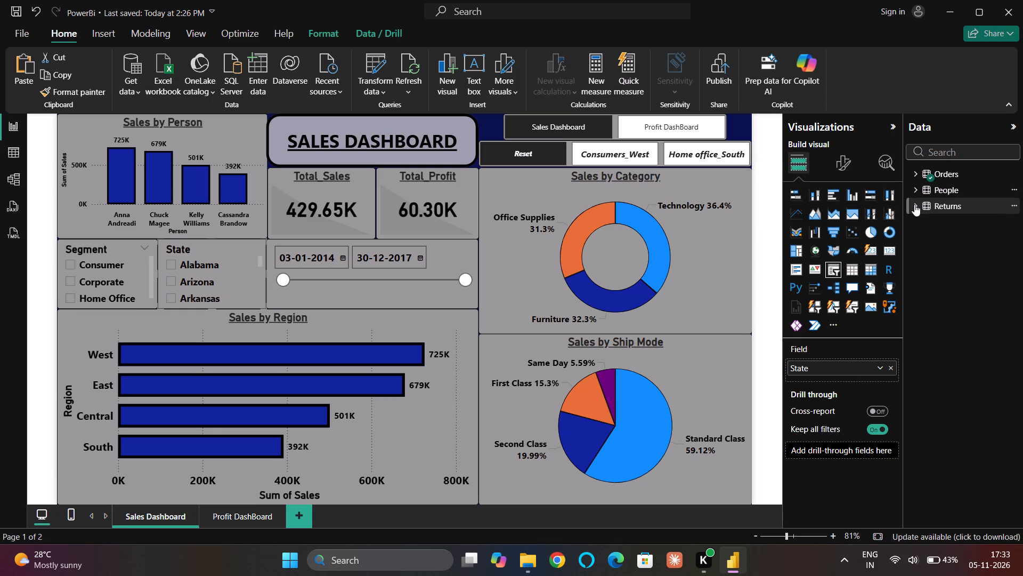
pyautogui.click(914, 204)
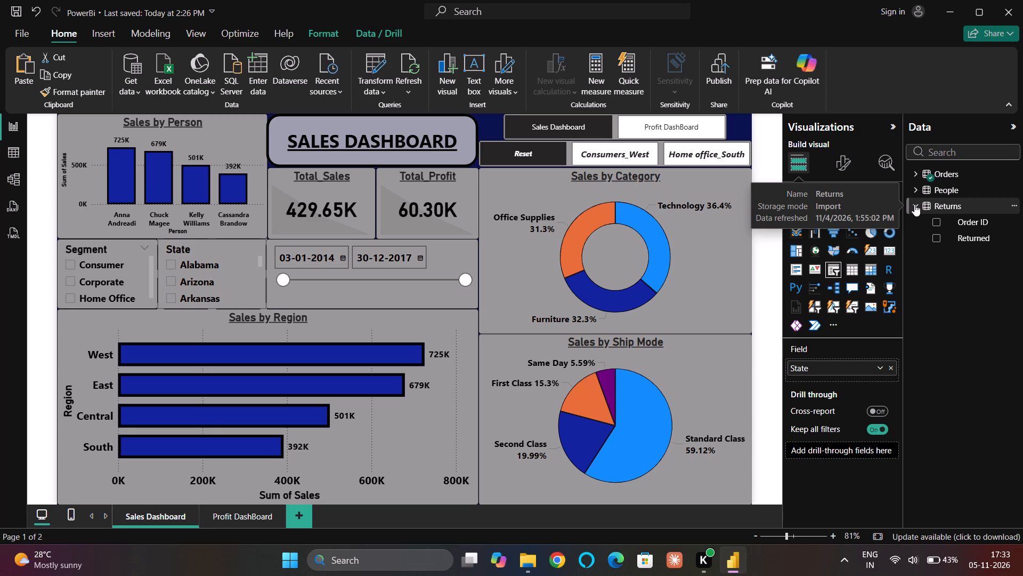
pyautogui.click(215, 251)
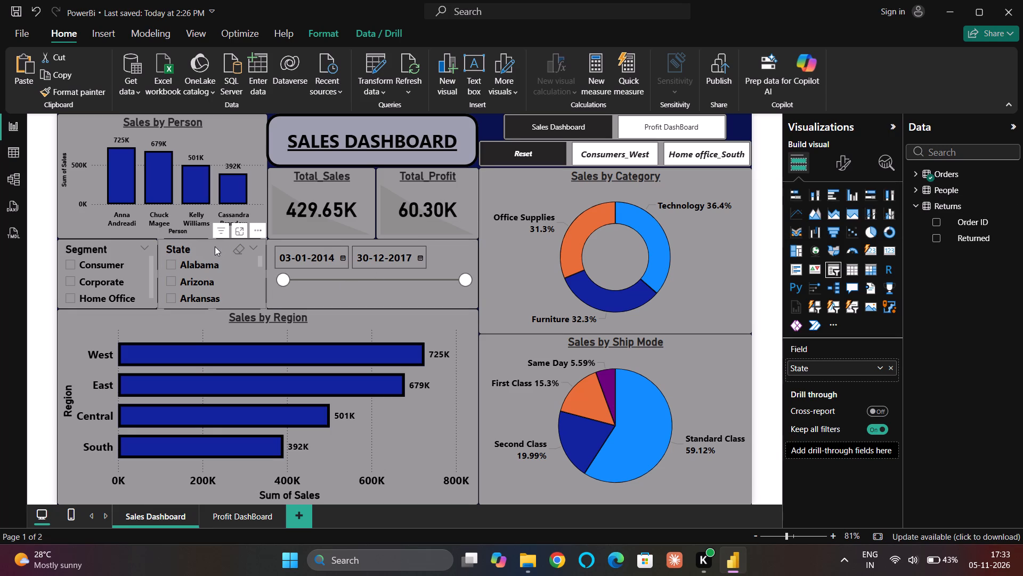
pyautogui.click(215, 246)
pyautogui.click(215, 246)
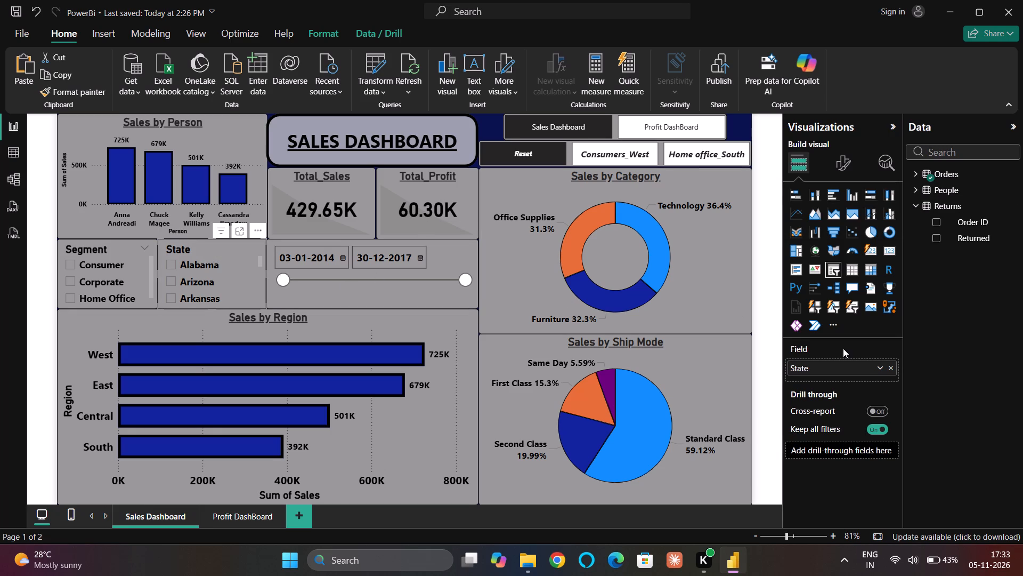
pyautogui.click(891, 366)
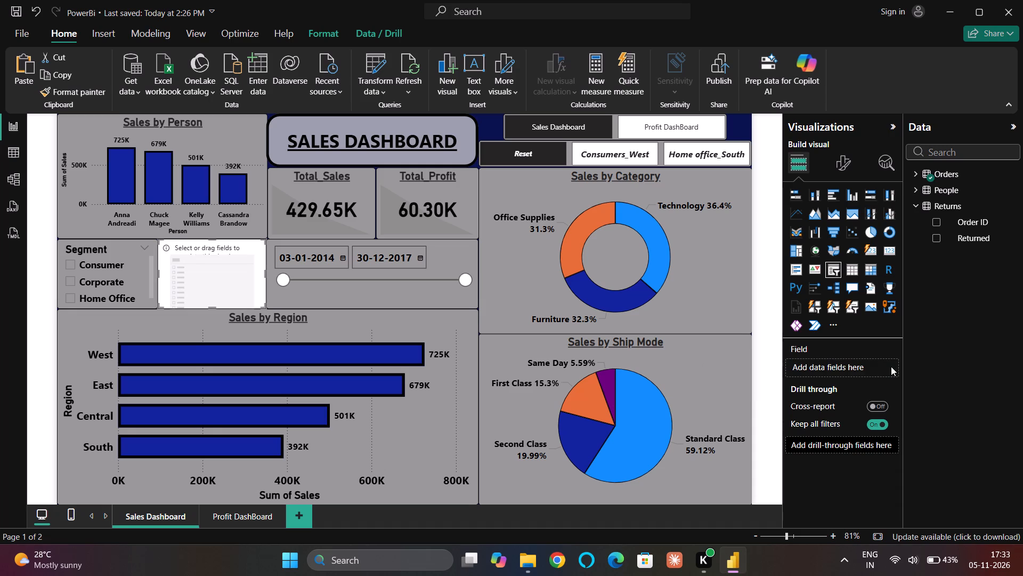
pyautogui.moveTo(938, 237); pyautogui.dragTo(826, 370)
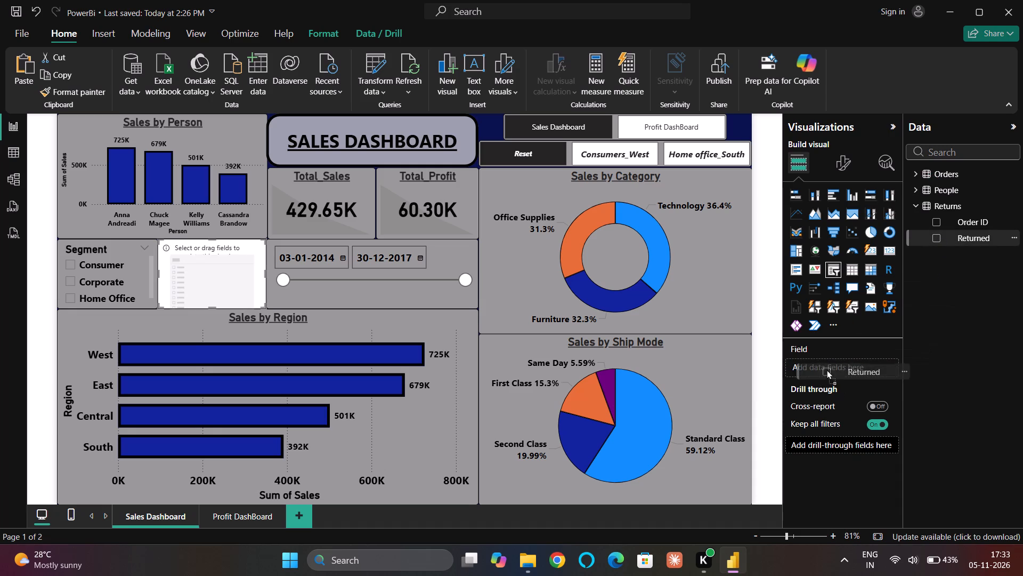
pyautogui.moveTo(826, 370); pyautogui.dragTo(825, 369)
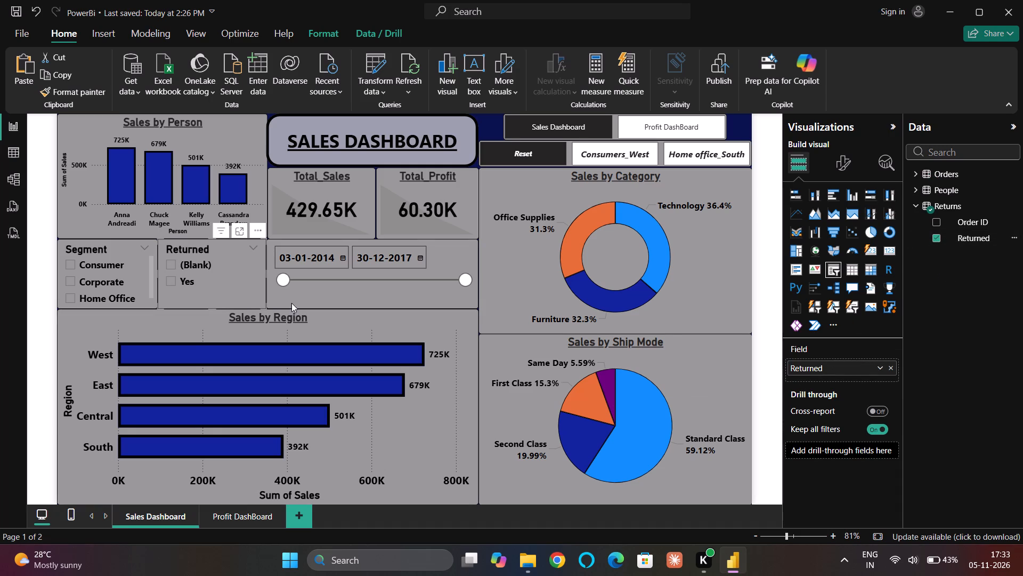
# Test the Returned slicer by alternating between (Blank) and Yes to compare the visuals, and clear its selection.
pyautogui.click(174, 262)
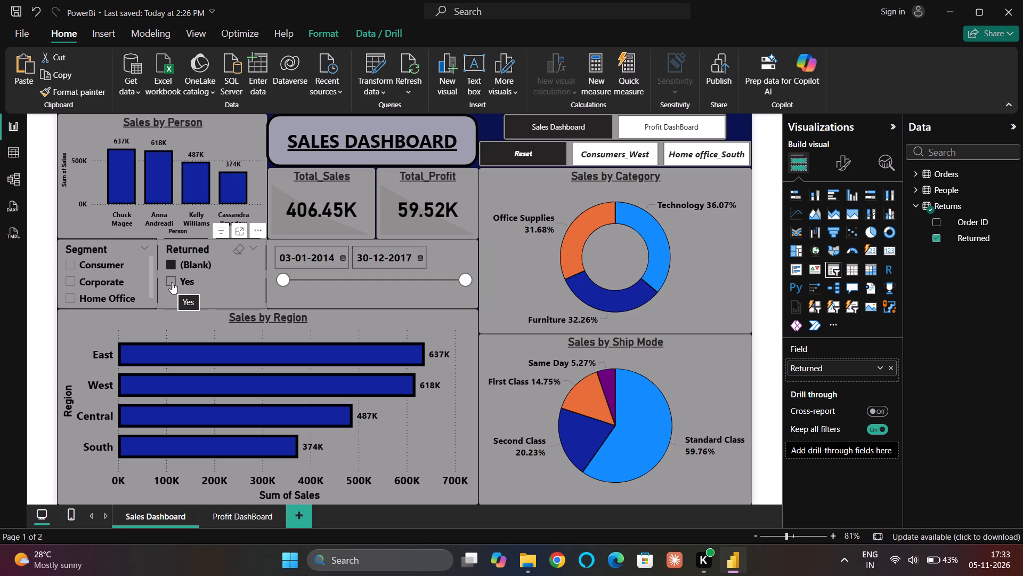
pyautogui.click(172, 282)
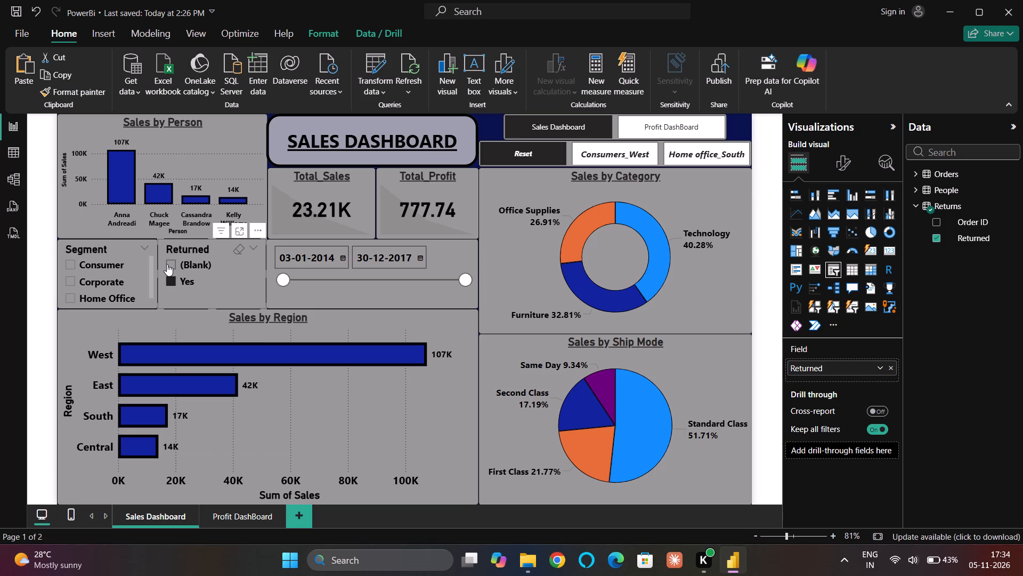
pyautogui.click(167, 264)
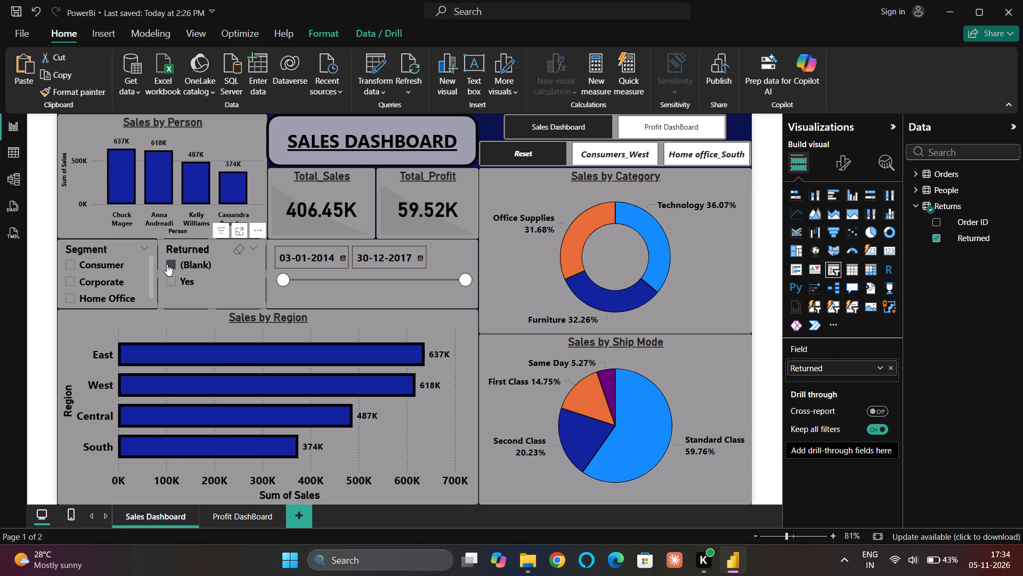
pyautogui.click(168, 280)
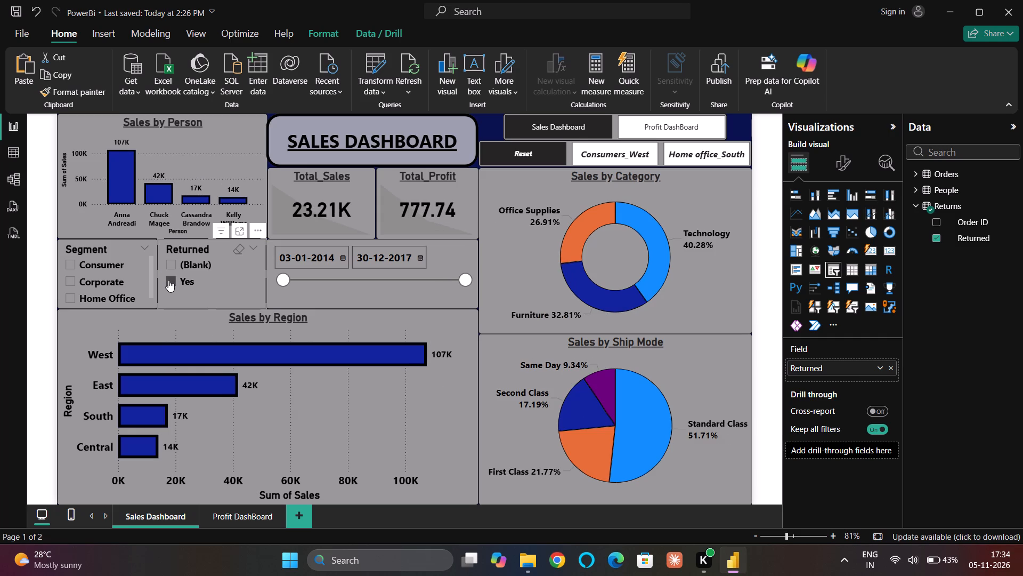
pyautogui.click(169, 264)
pyautogui.click(169, 264)
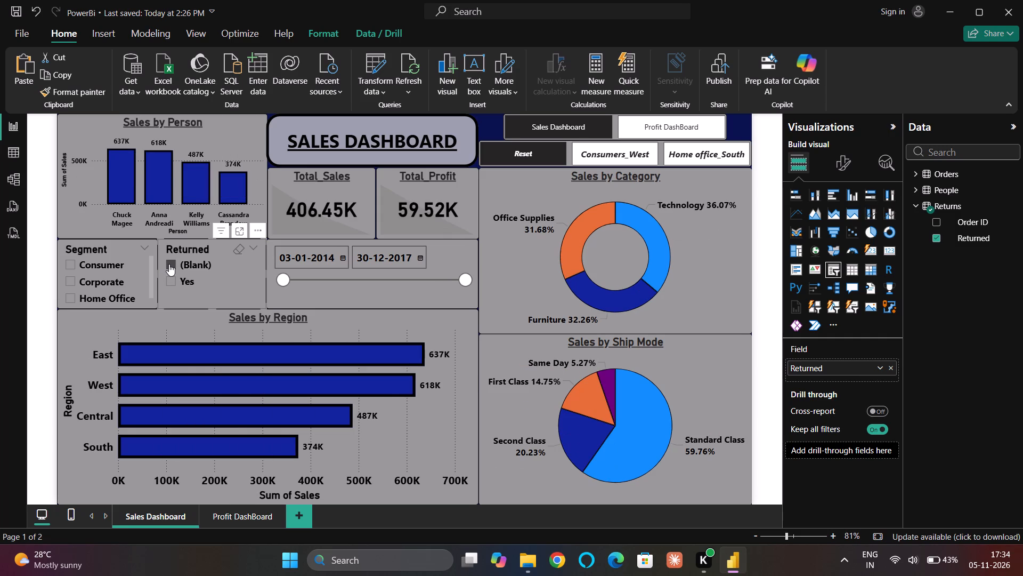
pyautogui.click(169, 264)
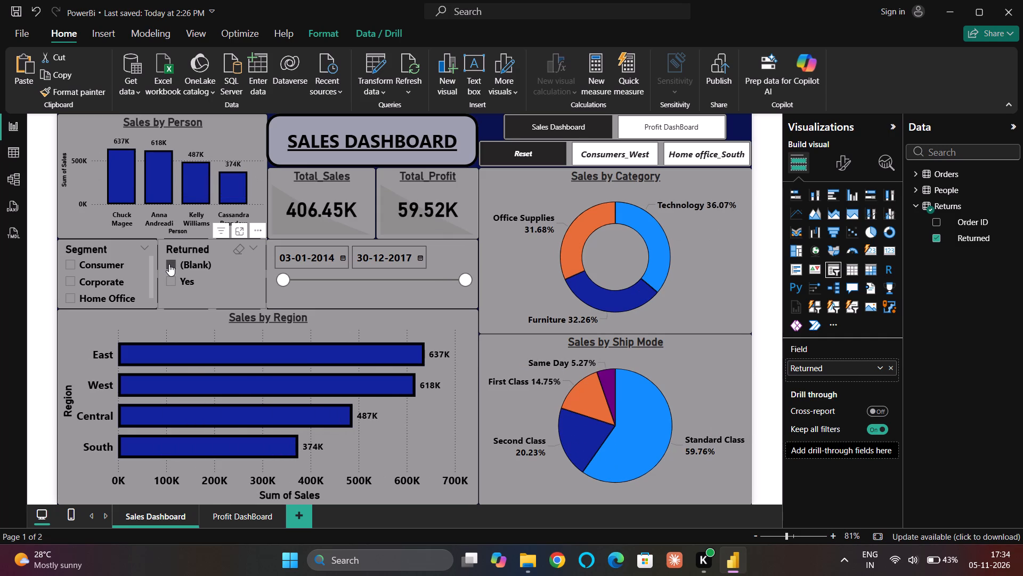
pyautogui.click(169, 264)
pyautogui.click(169, 264)
pyautogui.click(169, 264)
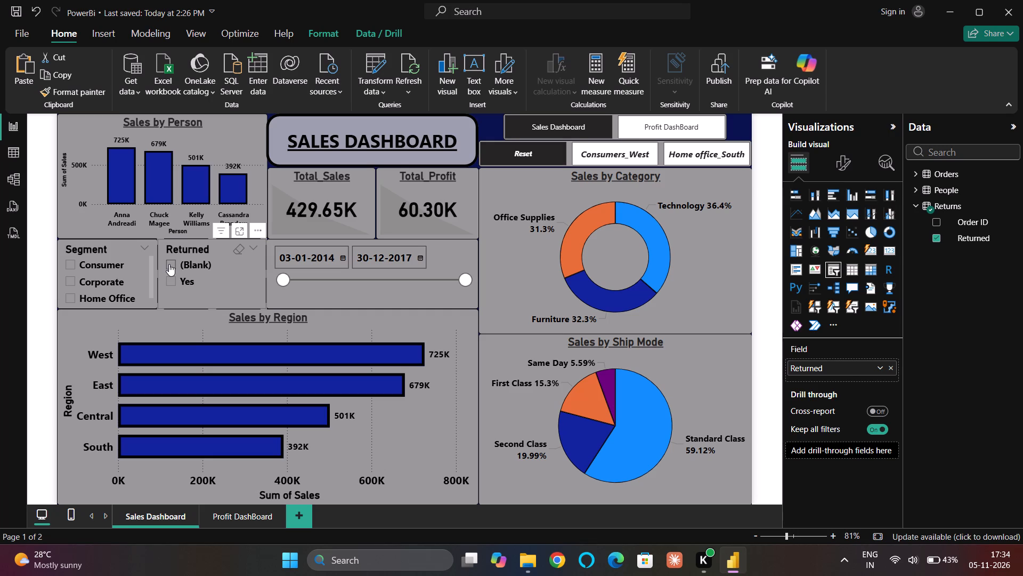
# Examine the Orders table and the Returned column of the Returns table in table view, and return to the report.
pyautogui.click(7, 155)
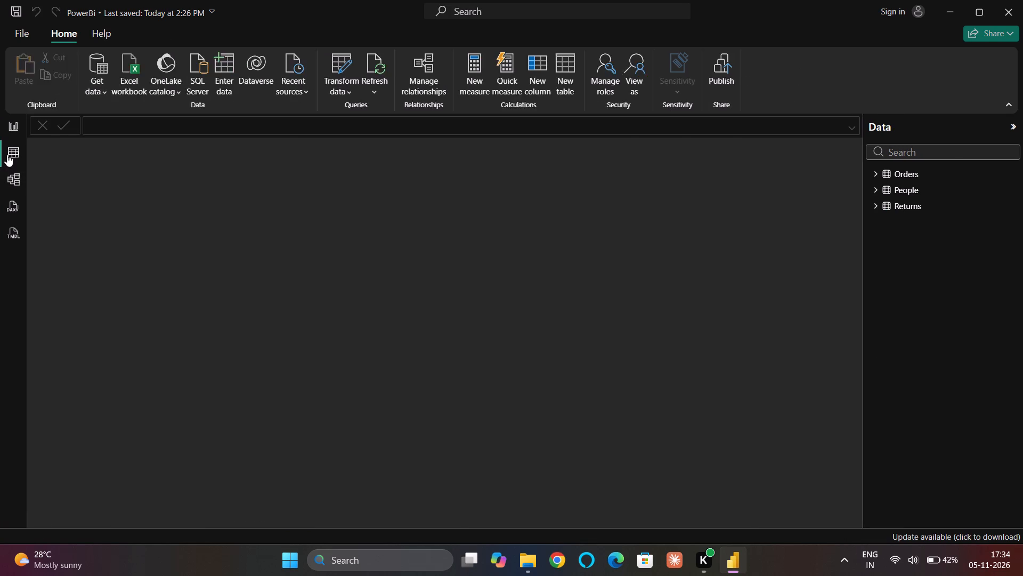
pyautogui.hscroll(-6, 486, 268)
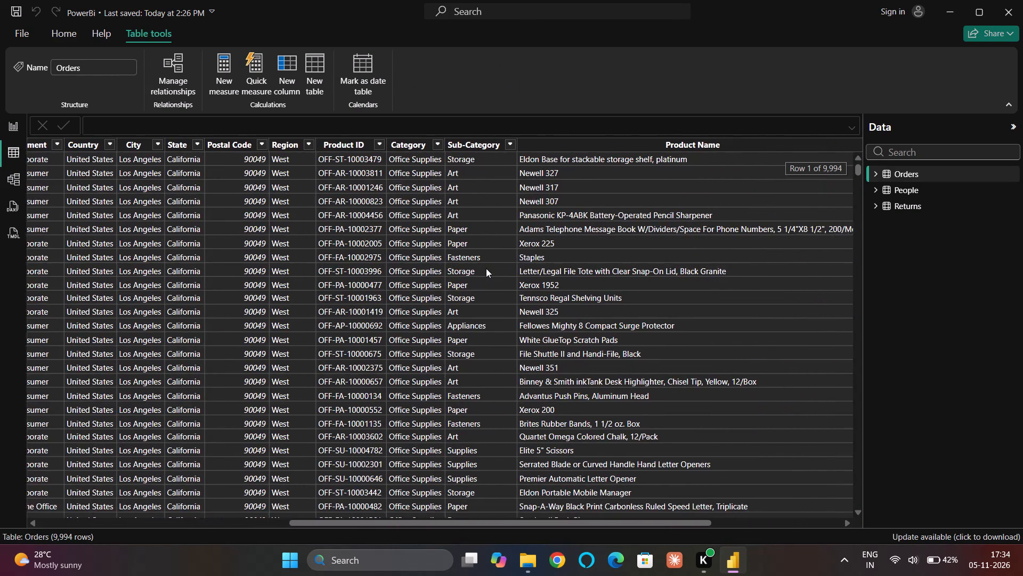
pyautogui.hscroll(-12, 486, 268)
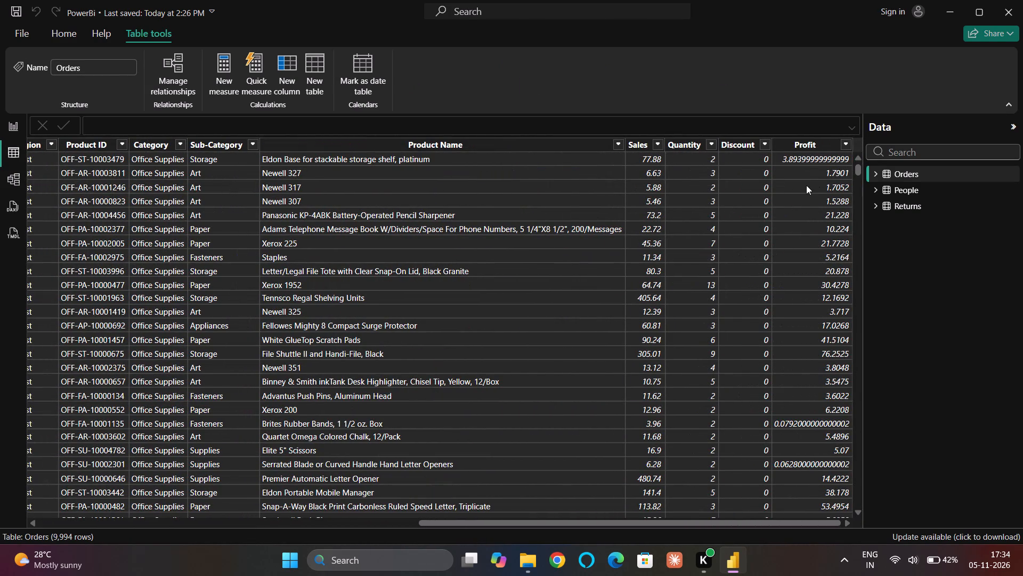
pyautogui.click(875, 205)
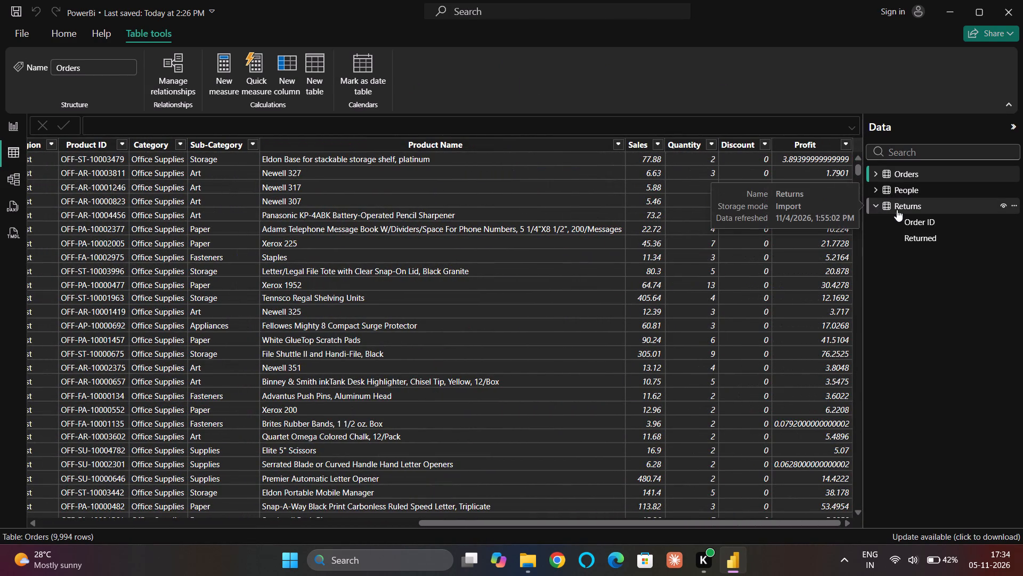
pyautogui.click(919, 241)
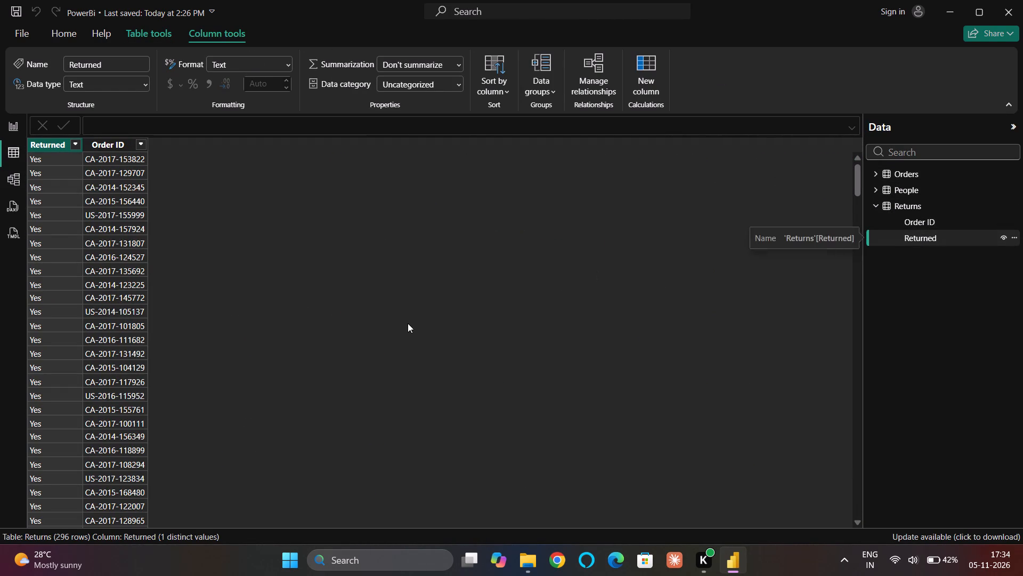
pyautogui.scroll(-20, 180, 328)
pyautogui.scroll(-8, 180, 328)
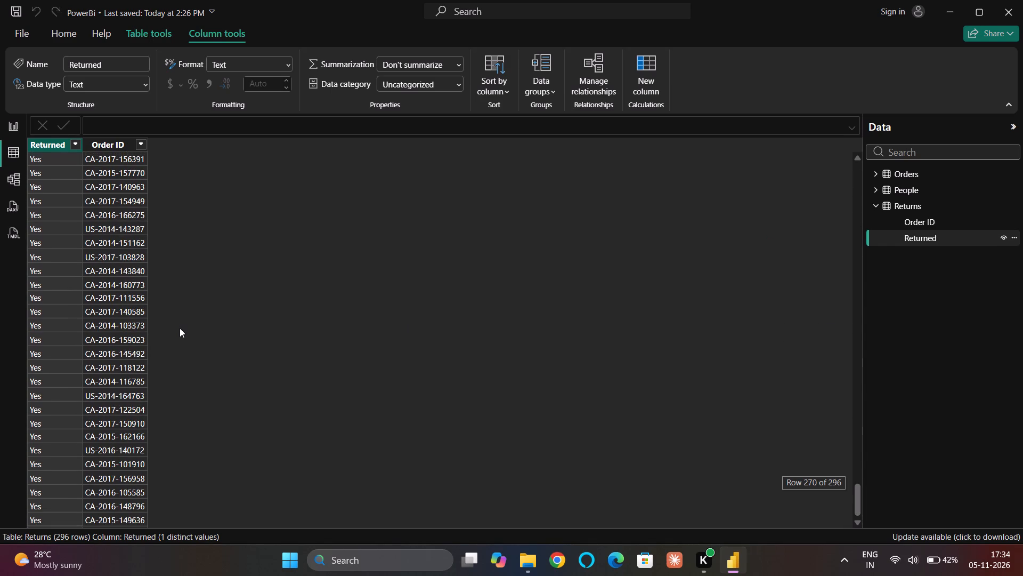
pyautogui.scroll(-3, 180, 328)
pyautogui.scroll(17, 180, 328)
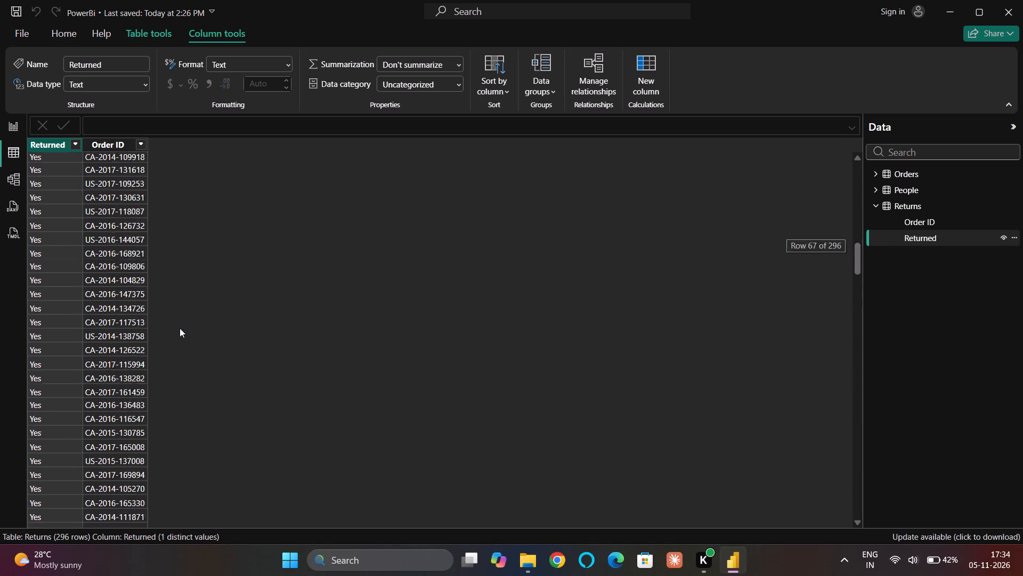
pyautogui.scroll(9, 180, 328)
pyautogui.scroll(-20, 180, 328)
pyautogui.scroll(-14, 180, 328)
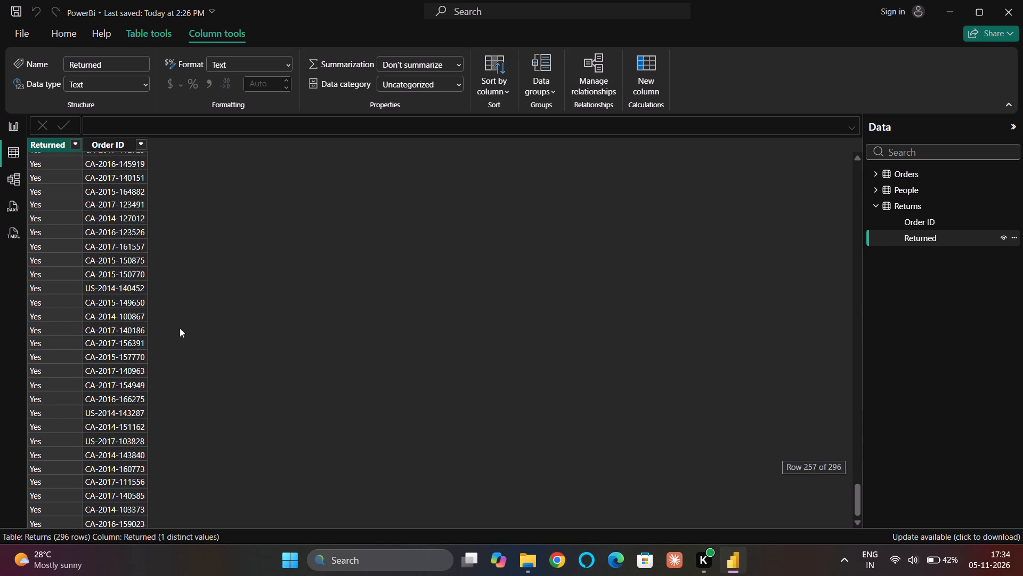
pyautogui.scroll(-8, 180, 328)
pyautogui.scroll(20, 180, 328)
pyautogui.scroll(18, 180, 328)
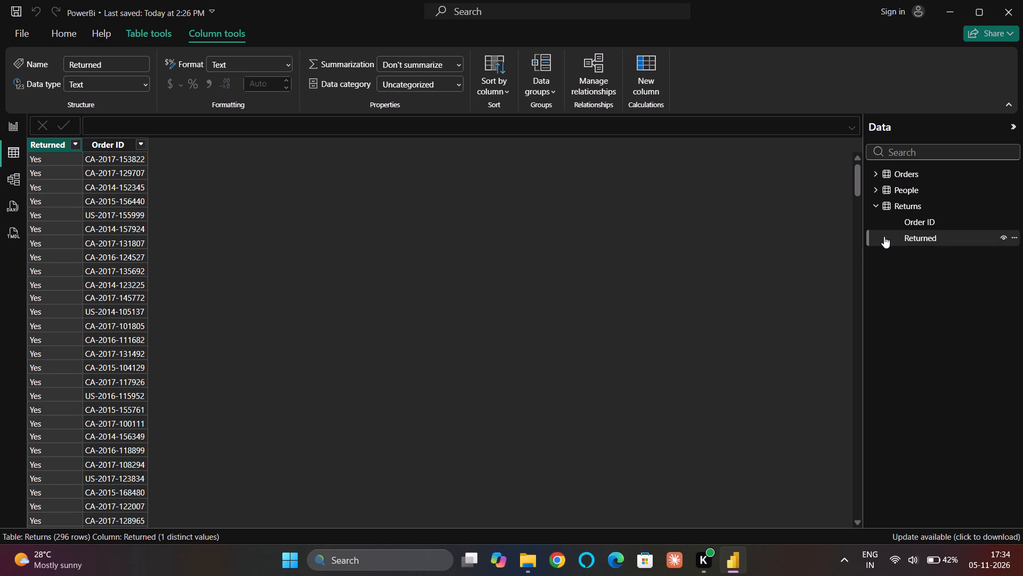
pyautogui.click(874, 209)
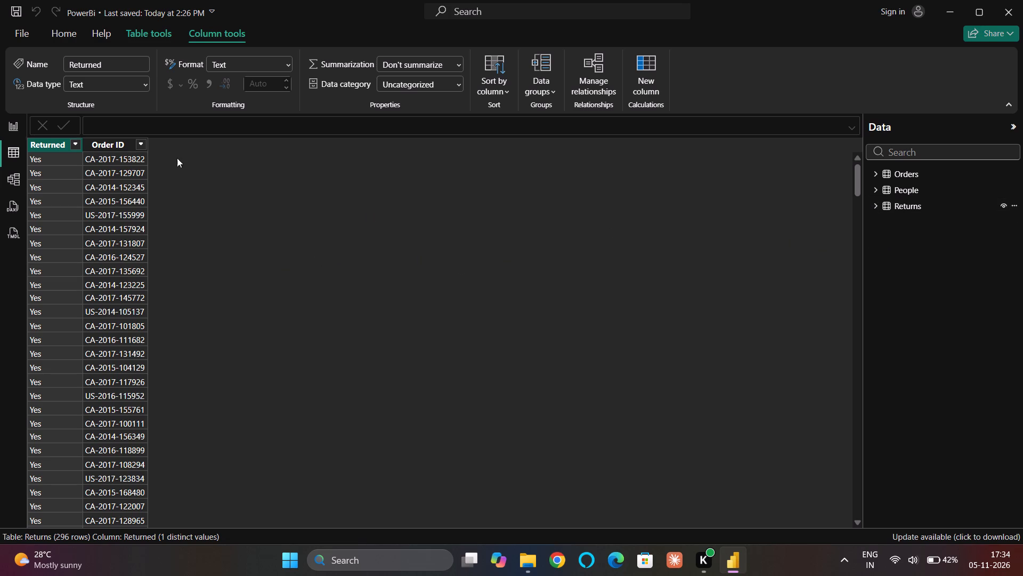
pyautogui.click(911, 181)
pyautogui.click(13, 126)
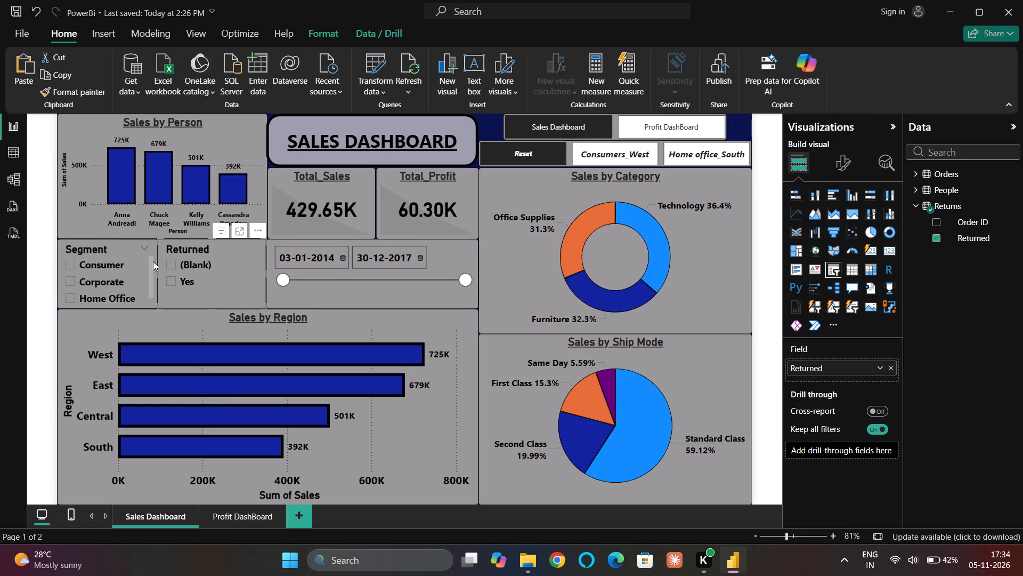
# Examine the Returned slicer's header formatting options, including its text and border settings.
pyautogui.click(217, 248)
pyautogui.click(841, 156)
pyautogui.click(807, 260)
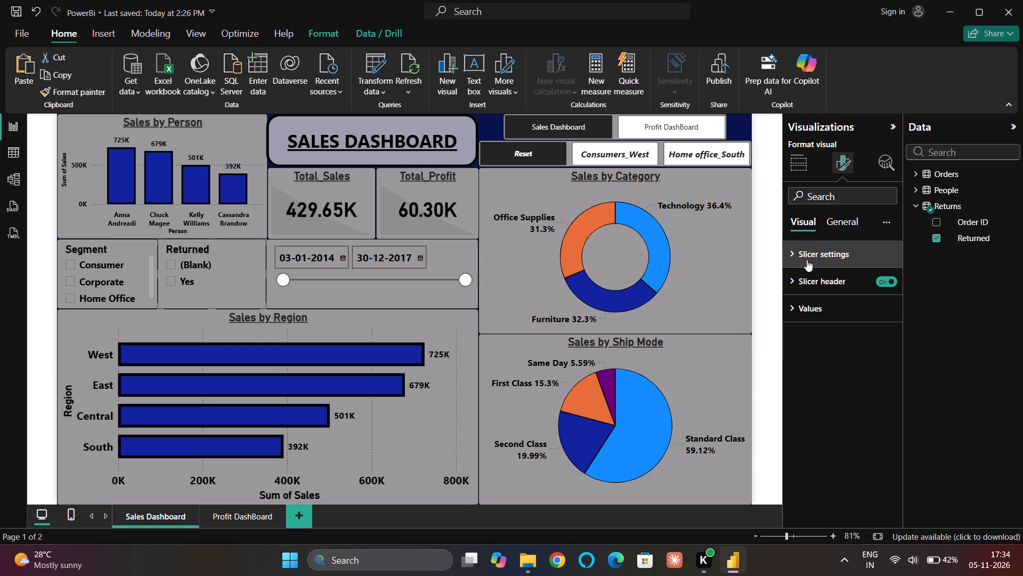
pyautogui.click(807, 260)
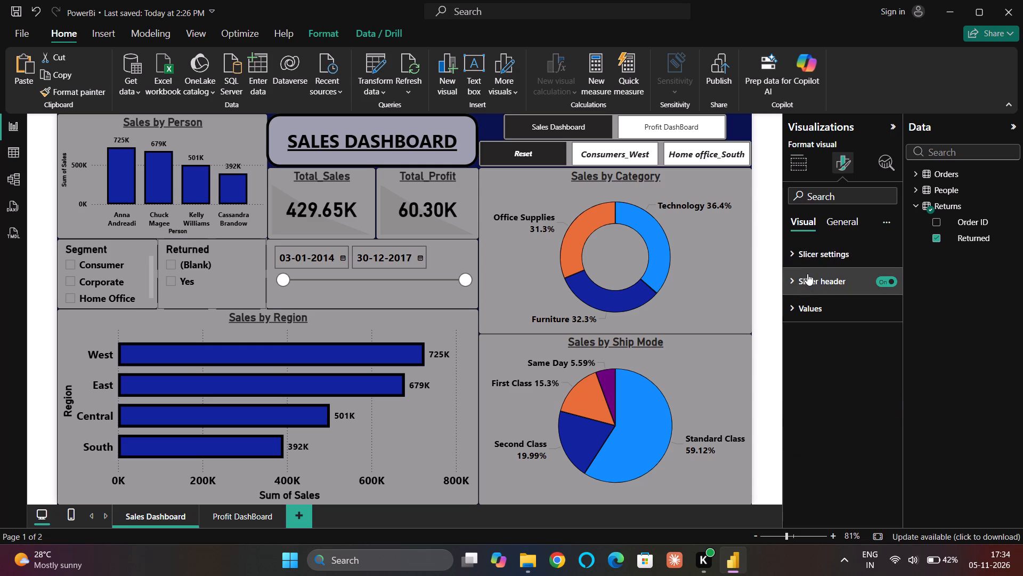
pyautogui.click(802, 278)
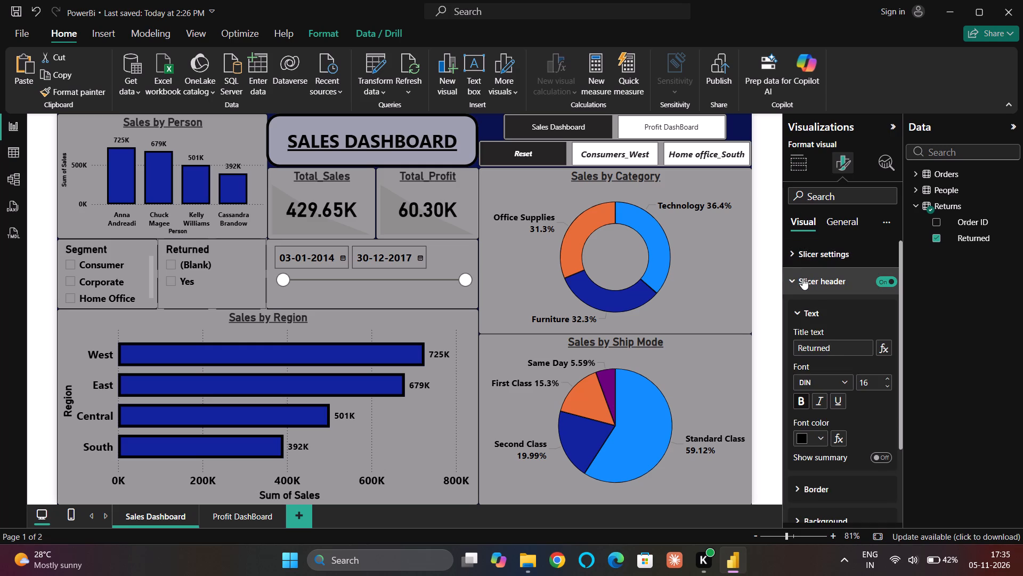
pyautogui.scroll(-1, 814, 297)
pyautogui.click(824, 412)
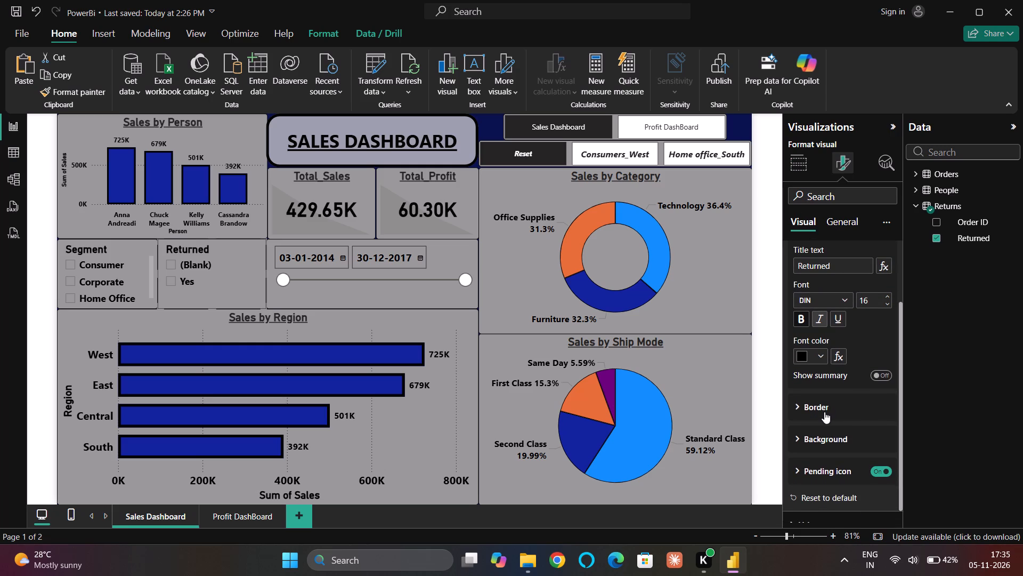
pyautogui.click(824, 412)
pyautogui.click(824, 412)
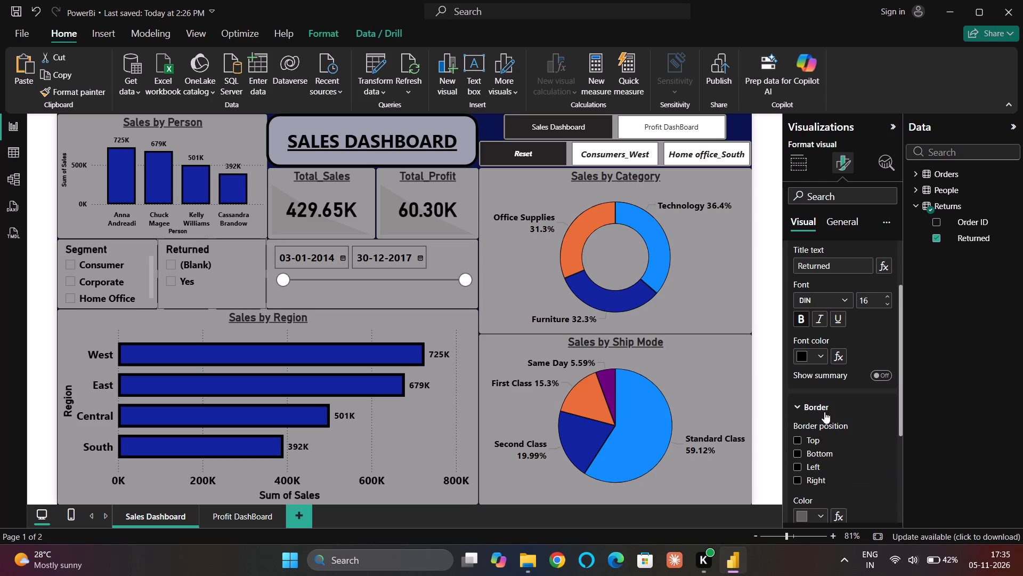
pyautogui.click(824, 412)
pyautogui.scroll(1, 814, 279)
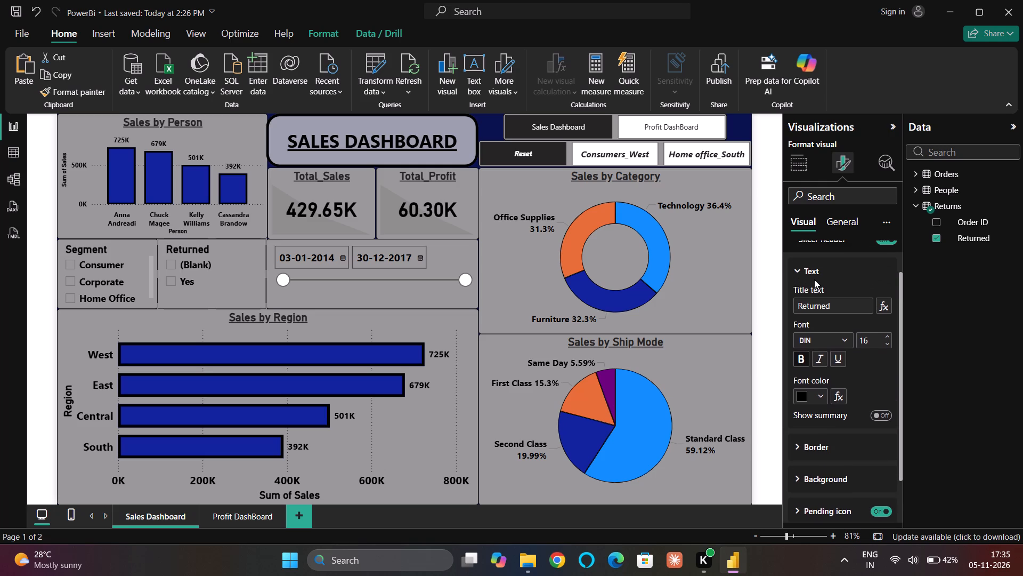
pyautogui.click(806, 265)
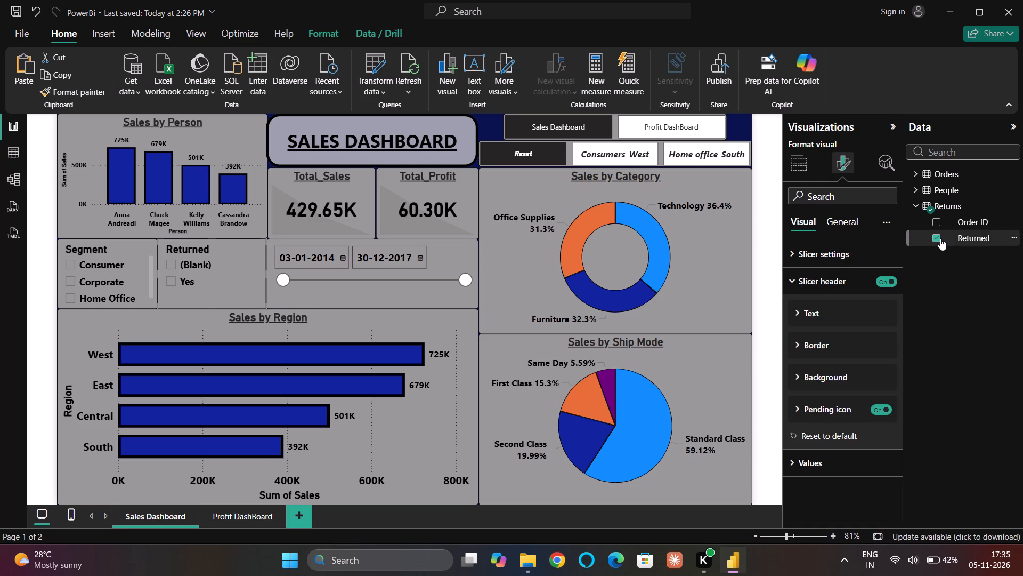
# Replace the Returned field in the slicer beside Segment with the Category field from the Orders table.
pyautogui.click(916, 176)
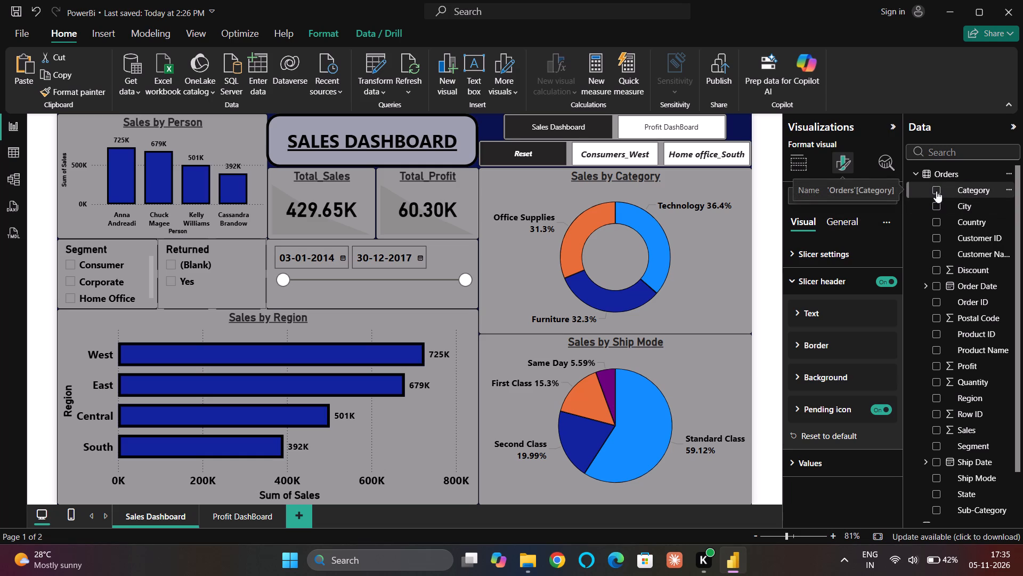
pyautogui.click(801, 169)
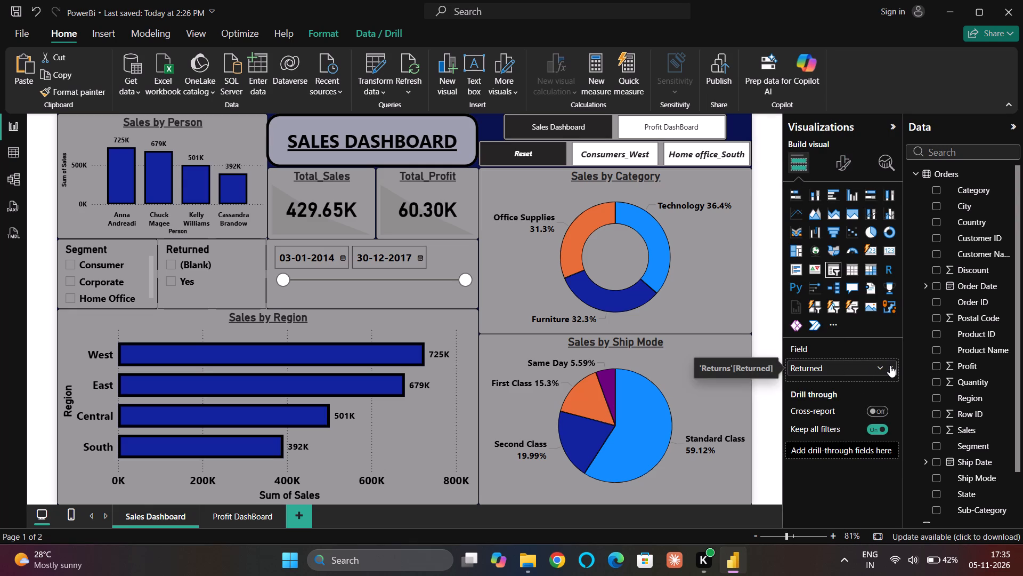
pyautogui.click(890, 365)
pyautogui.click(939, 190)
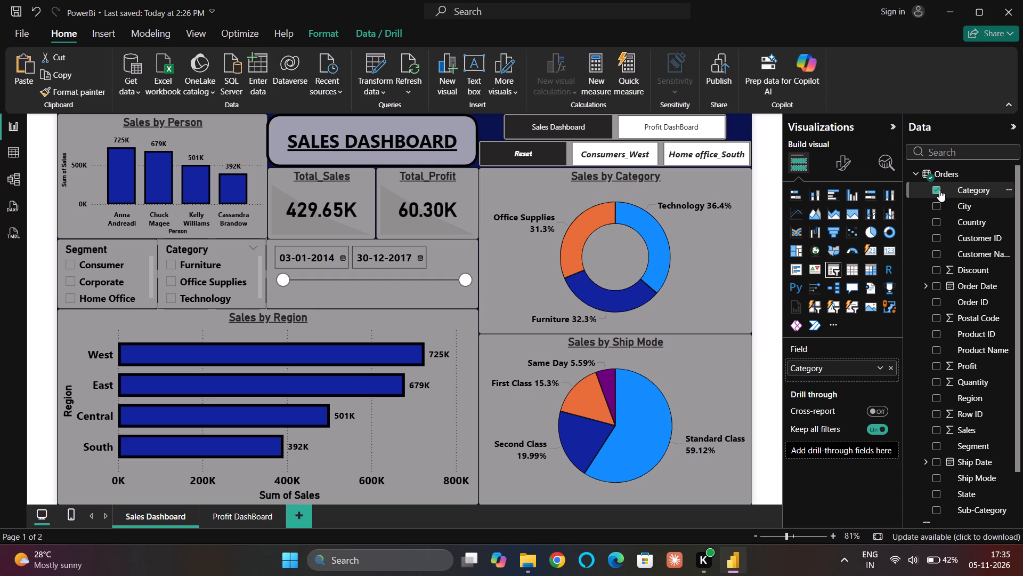
# Test the Furniture and Corporate slicer filters against selecting categories in the Sales by Category chart, and clear all selections.
pyautogui.click(167, 266)
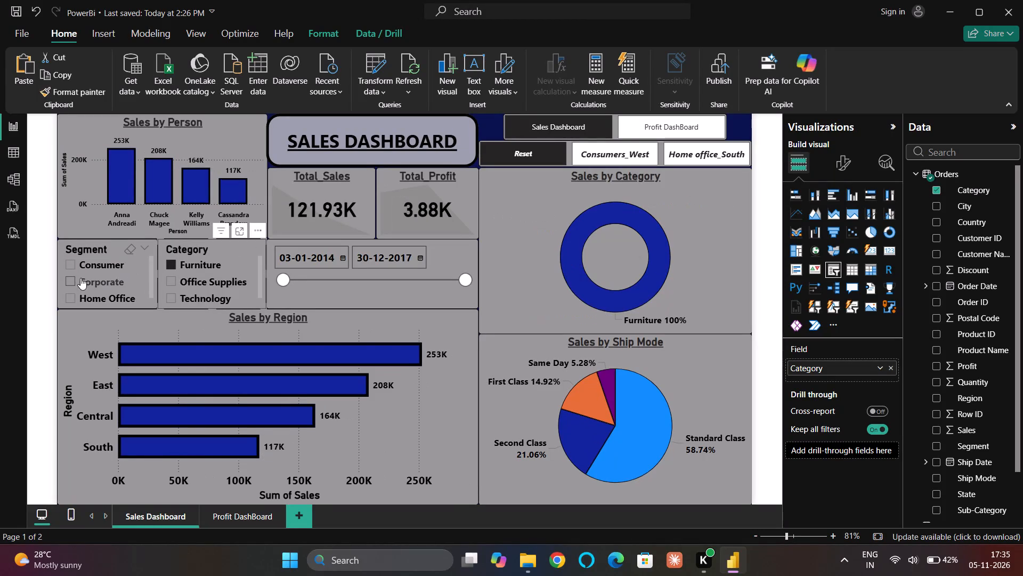
pyautogui.click(66, 282)
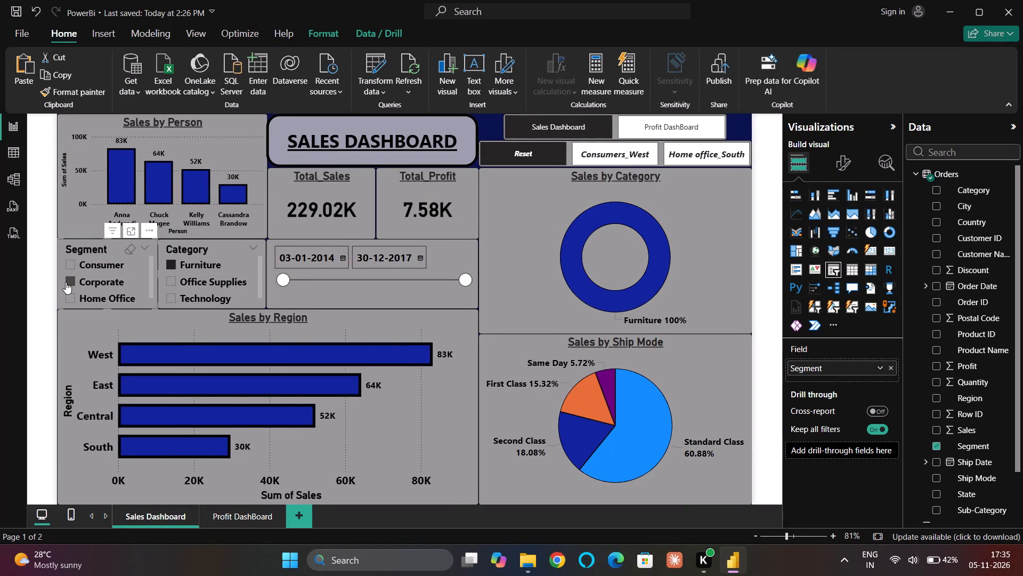
pyautogui.click(171, 263)
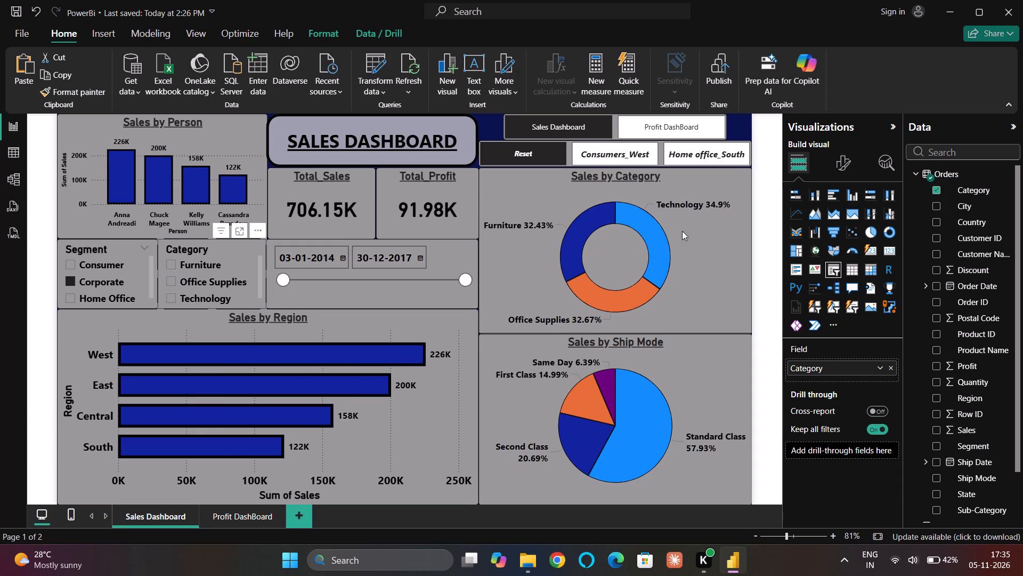
pyautogui.click(659, 242)
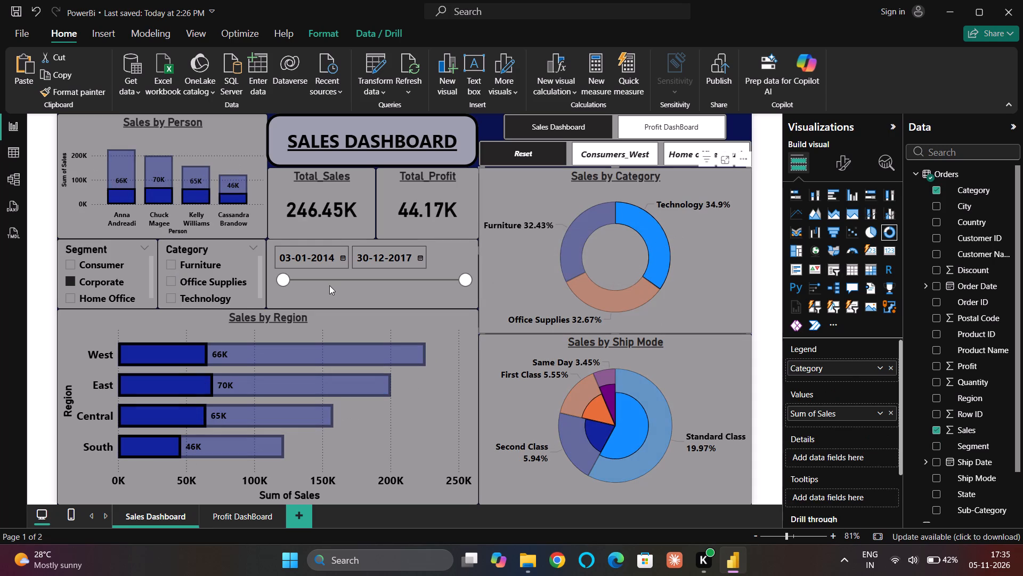
pyautogui.click(568, 249)
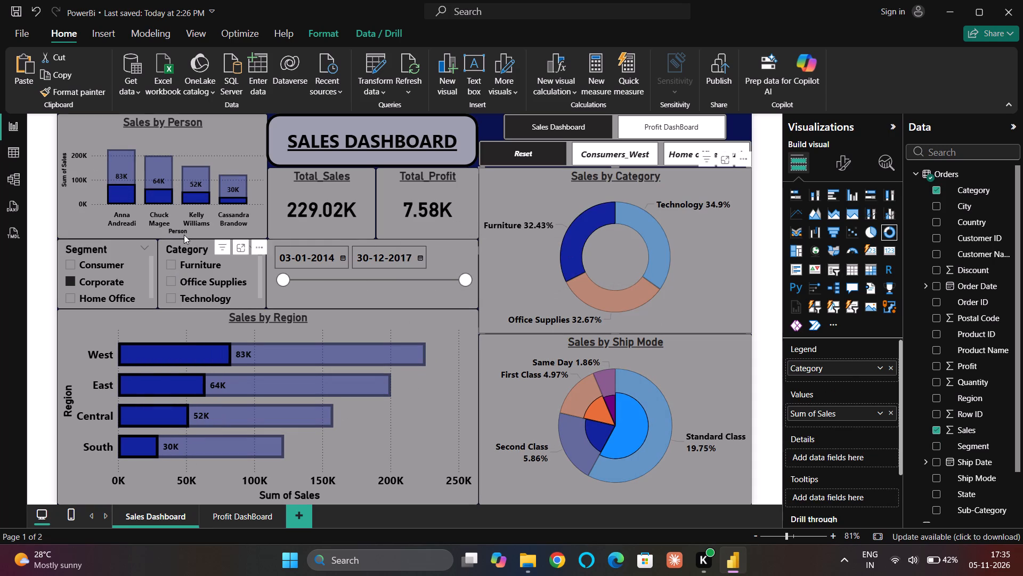
pyautogui.click(169, 265)
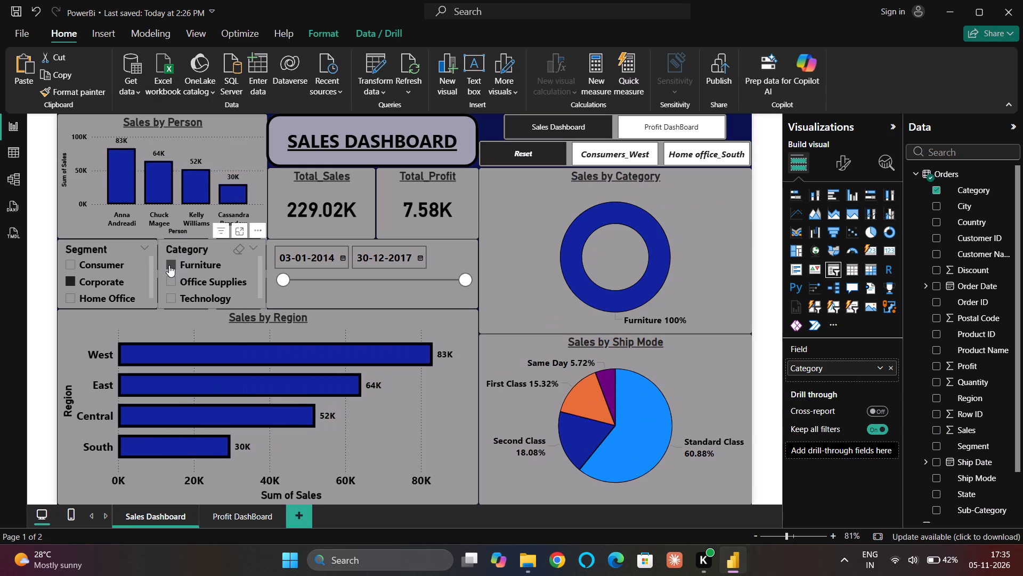
pyautogui.click(169, 265)
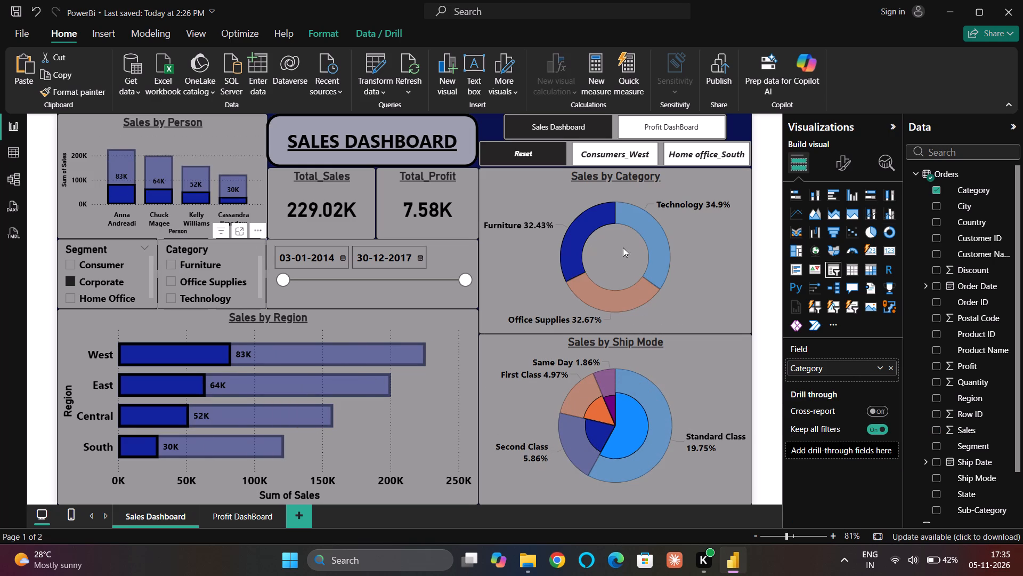
pyautogui.click(573, 244)
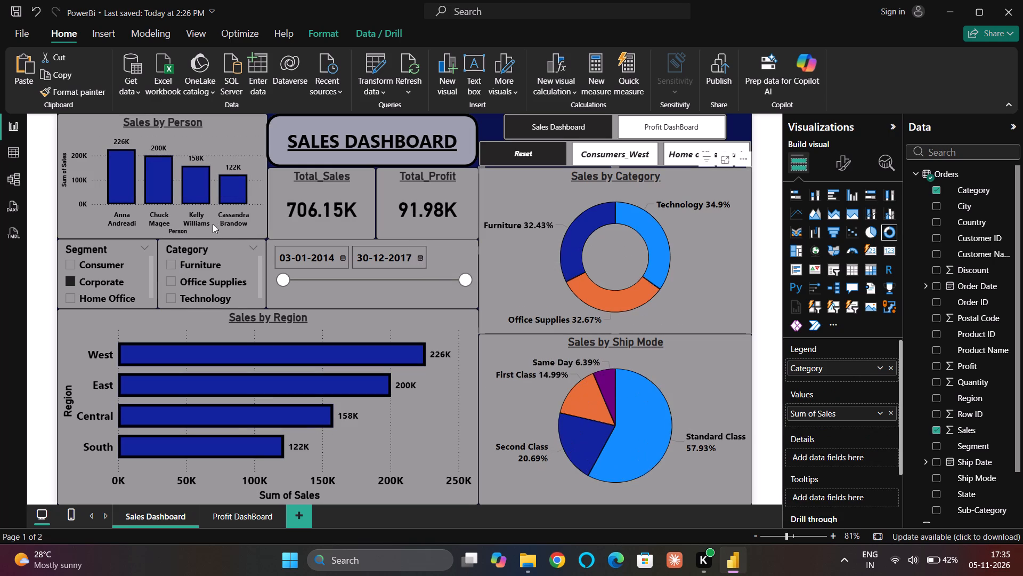
pyautogui.click(70, 281)
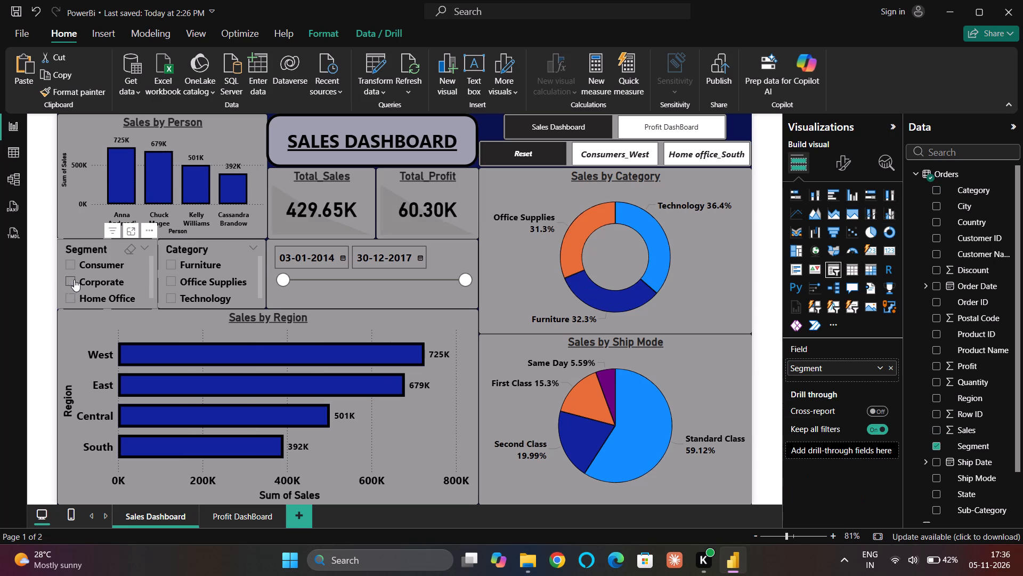
# Replace the Category field in the slicer beside Segment with the Postal Code field from the Orders table.
pyautogui.click(214, 246)
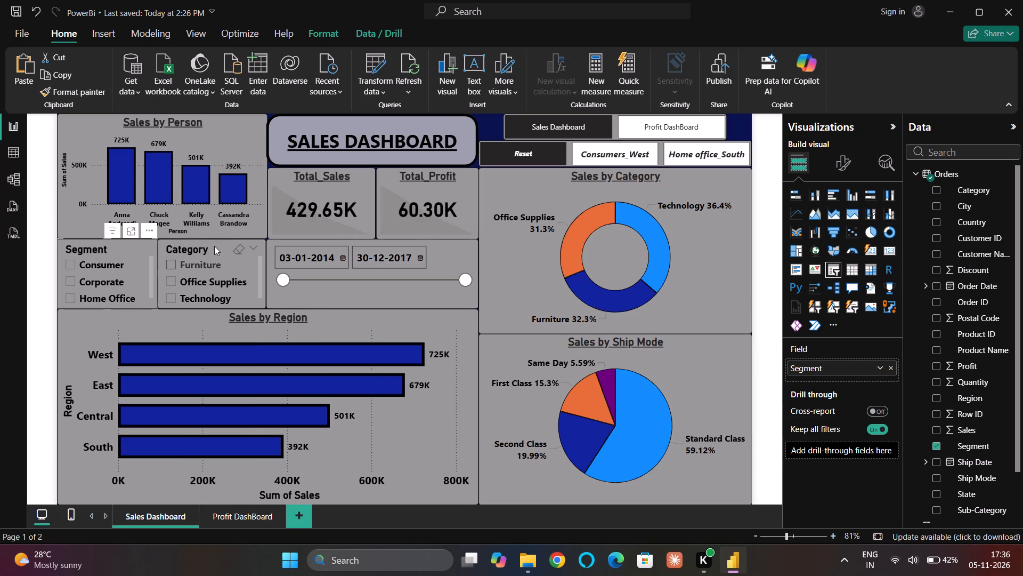
pyautogui.click(889, 365)
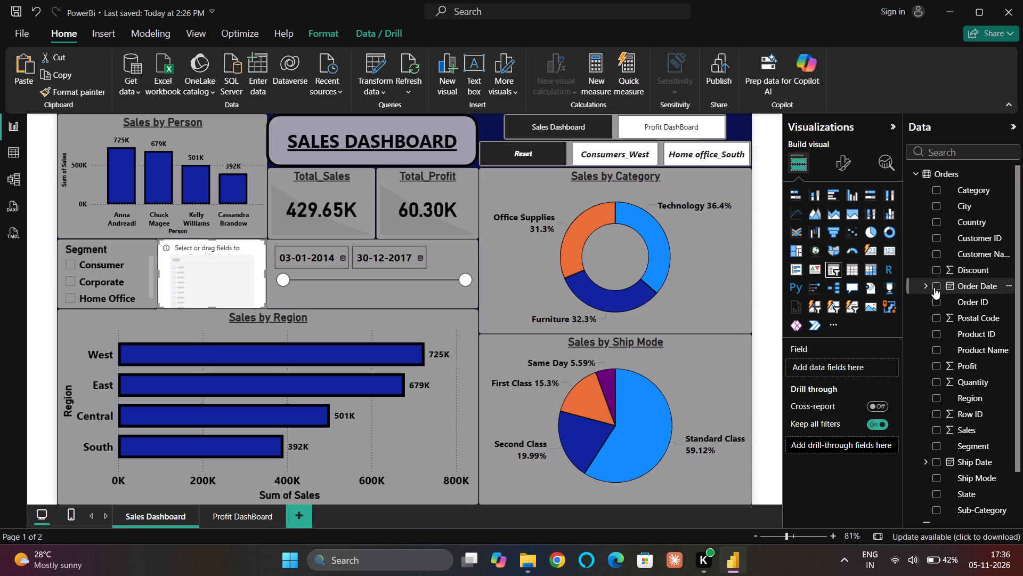
pyautogui.click(932, 320)
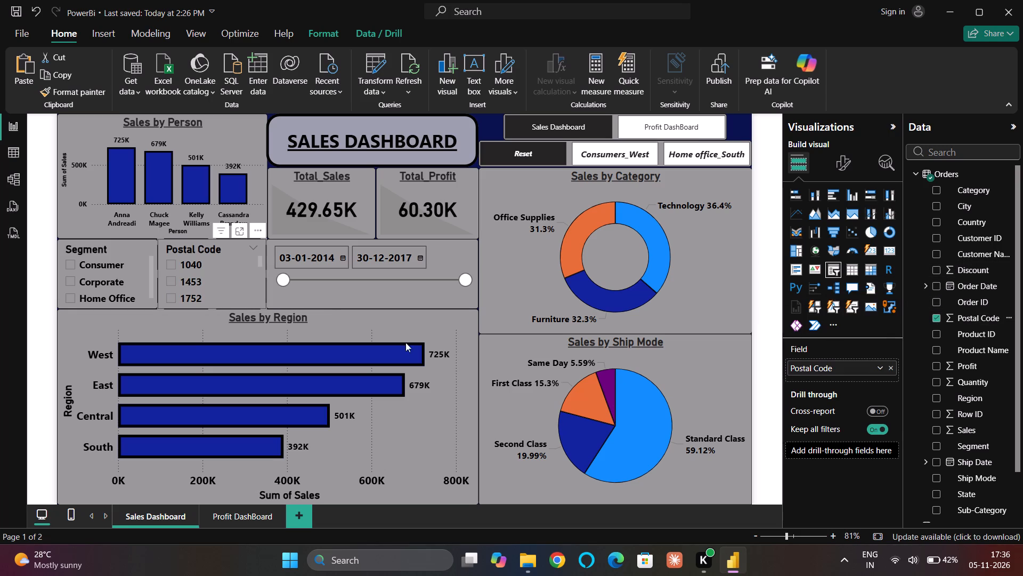
pyautogui.moveTo(258, 262); pyautogui.dragTo(270, 313)
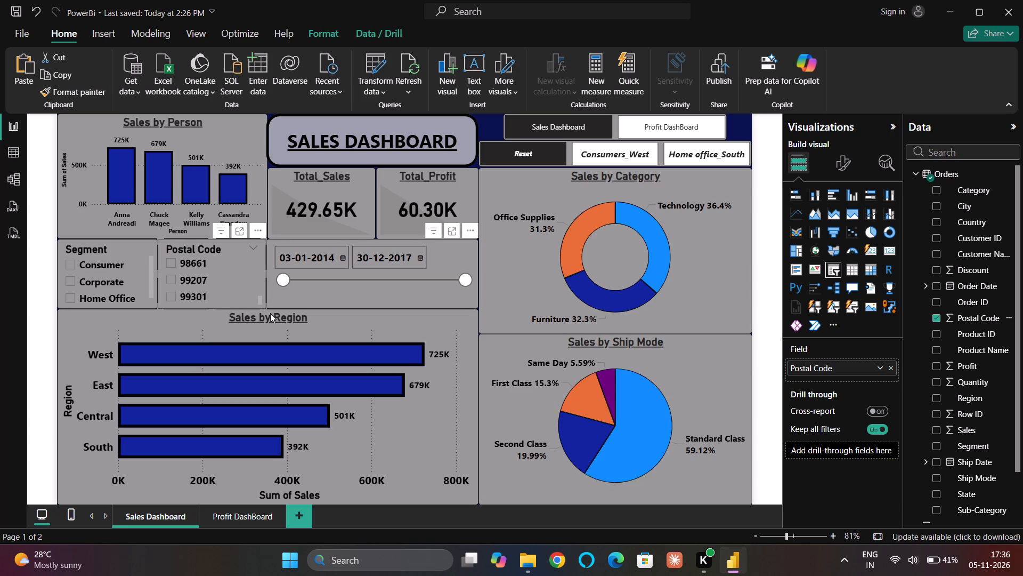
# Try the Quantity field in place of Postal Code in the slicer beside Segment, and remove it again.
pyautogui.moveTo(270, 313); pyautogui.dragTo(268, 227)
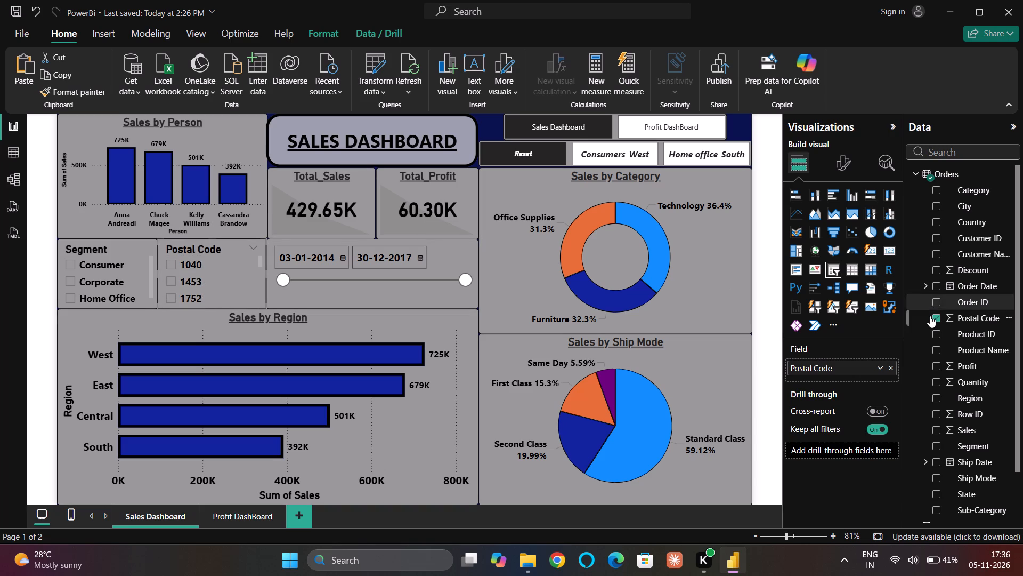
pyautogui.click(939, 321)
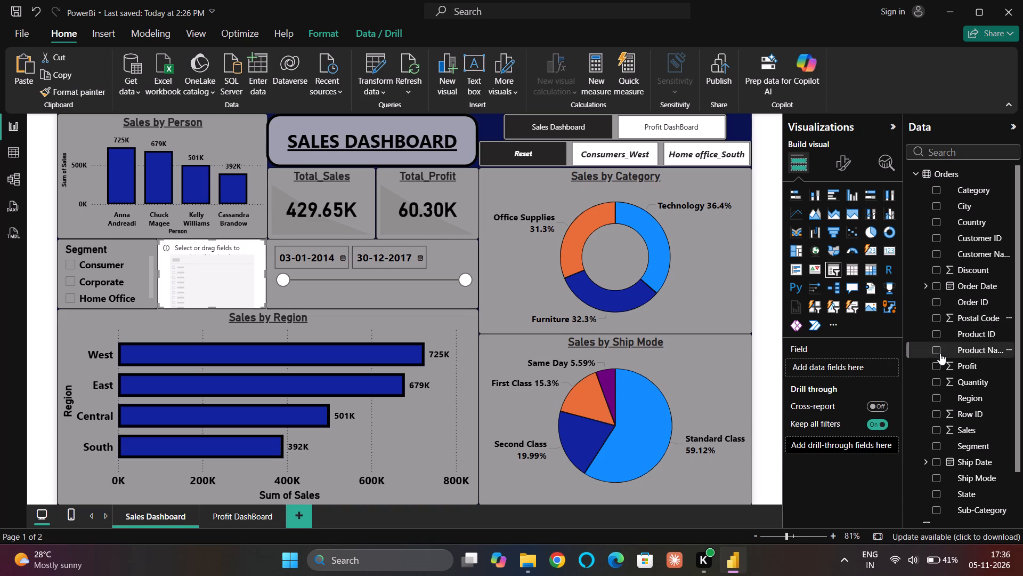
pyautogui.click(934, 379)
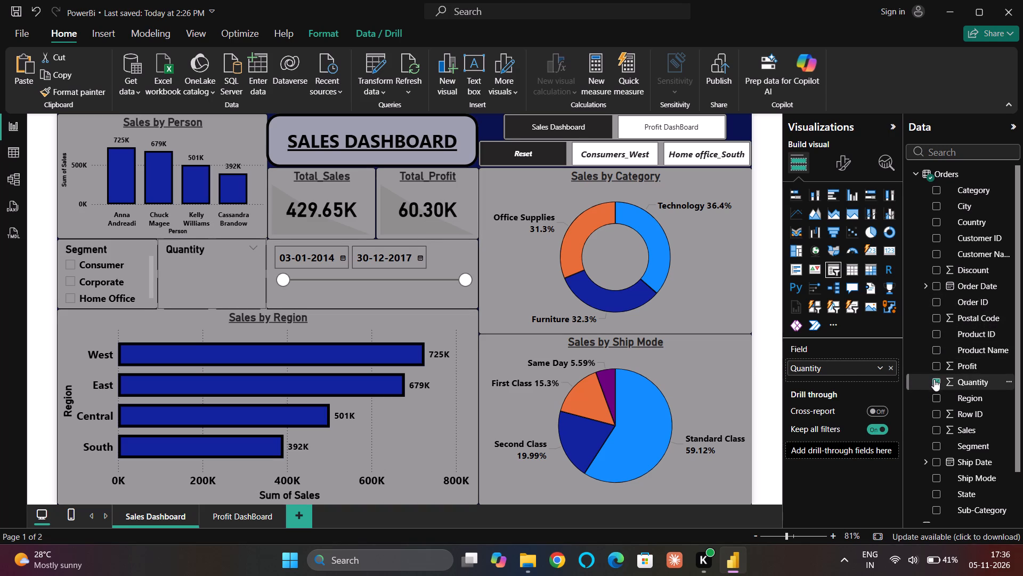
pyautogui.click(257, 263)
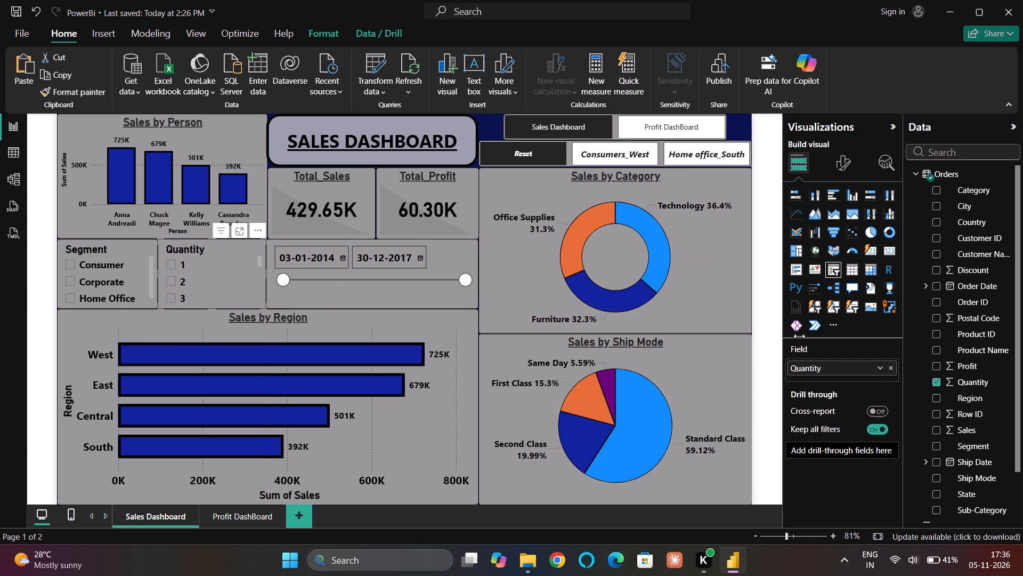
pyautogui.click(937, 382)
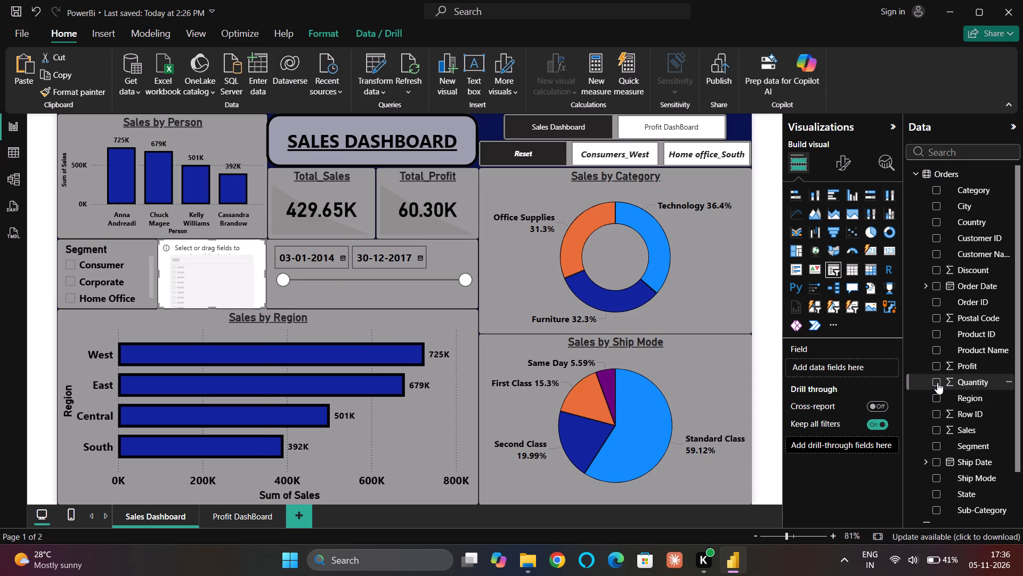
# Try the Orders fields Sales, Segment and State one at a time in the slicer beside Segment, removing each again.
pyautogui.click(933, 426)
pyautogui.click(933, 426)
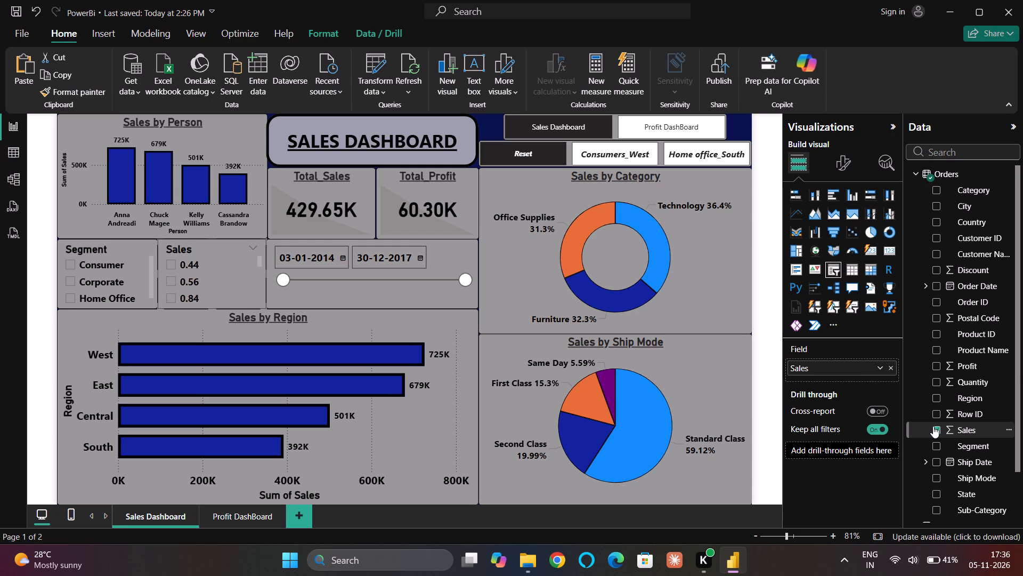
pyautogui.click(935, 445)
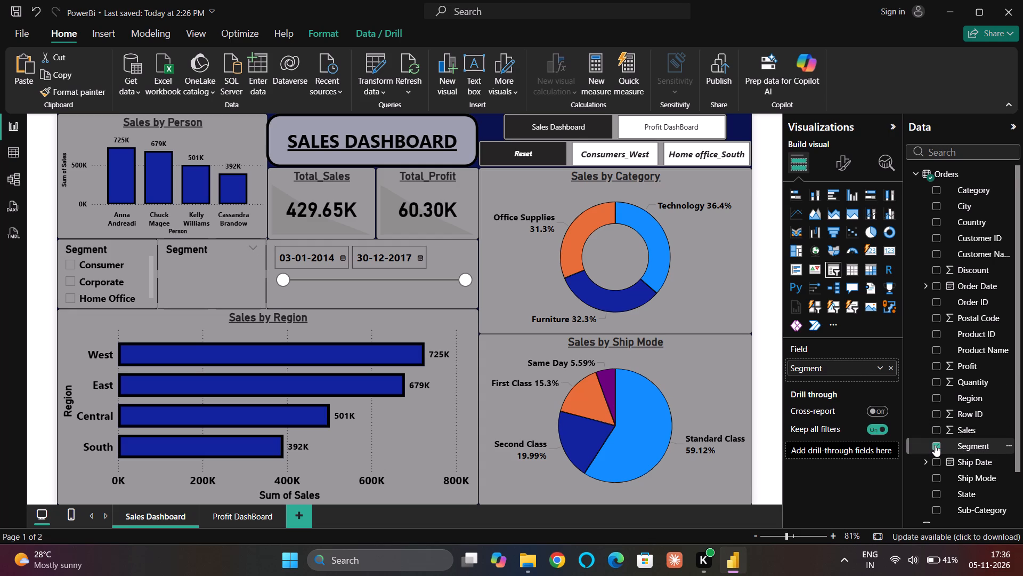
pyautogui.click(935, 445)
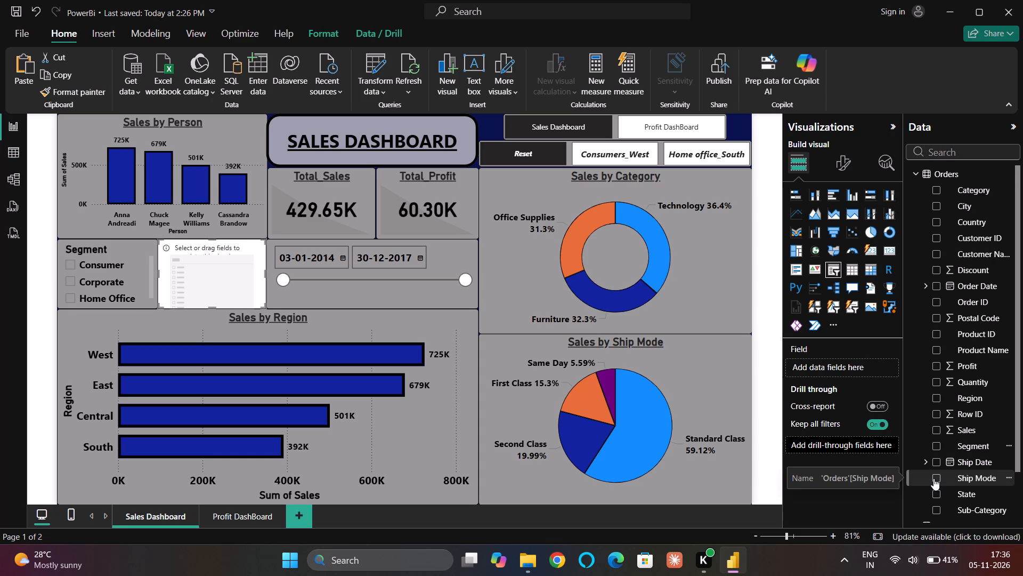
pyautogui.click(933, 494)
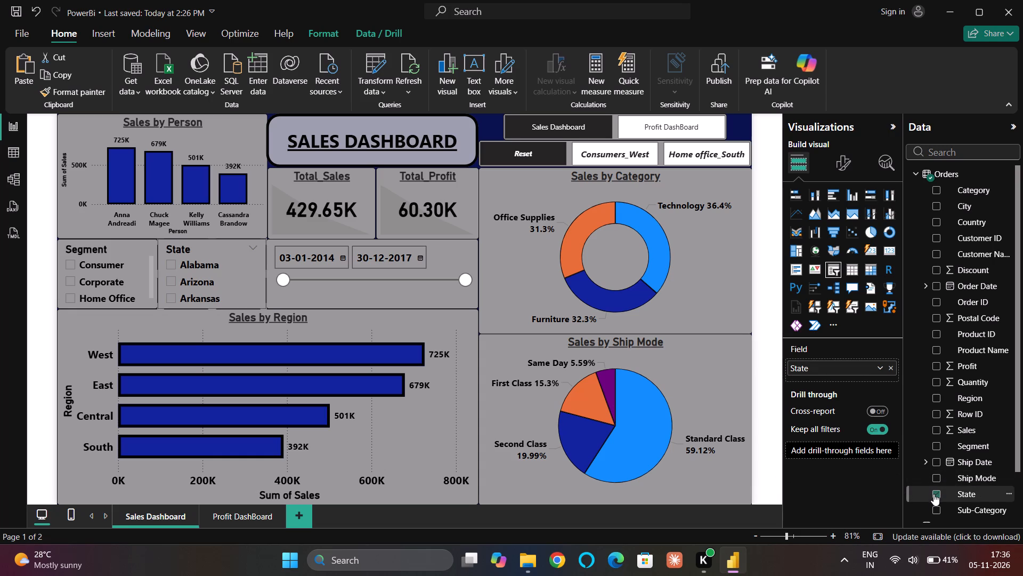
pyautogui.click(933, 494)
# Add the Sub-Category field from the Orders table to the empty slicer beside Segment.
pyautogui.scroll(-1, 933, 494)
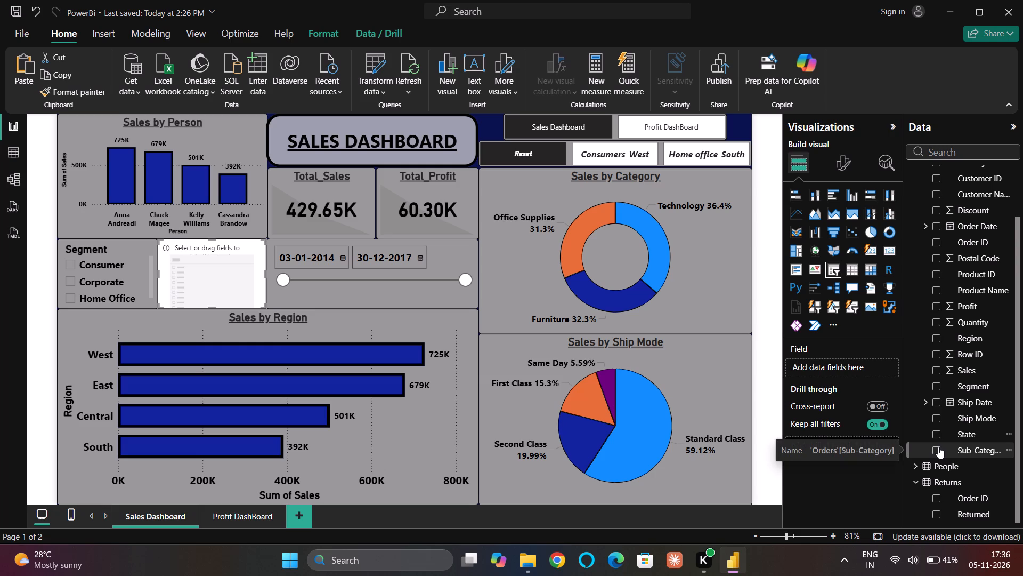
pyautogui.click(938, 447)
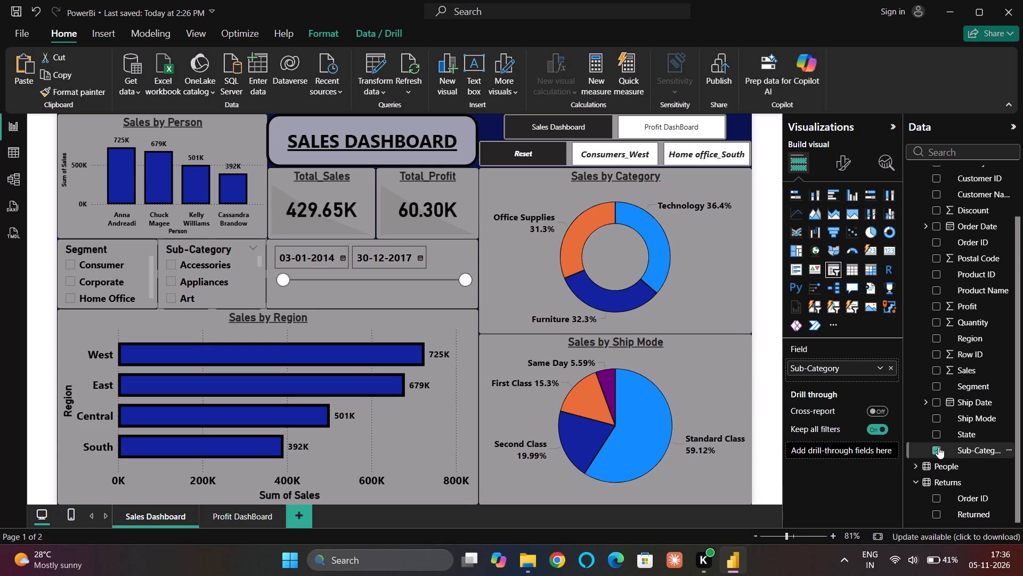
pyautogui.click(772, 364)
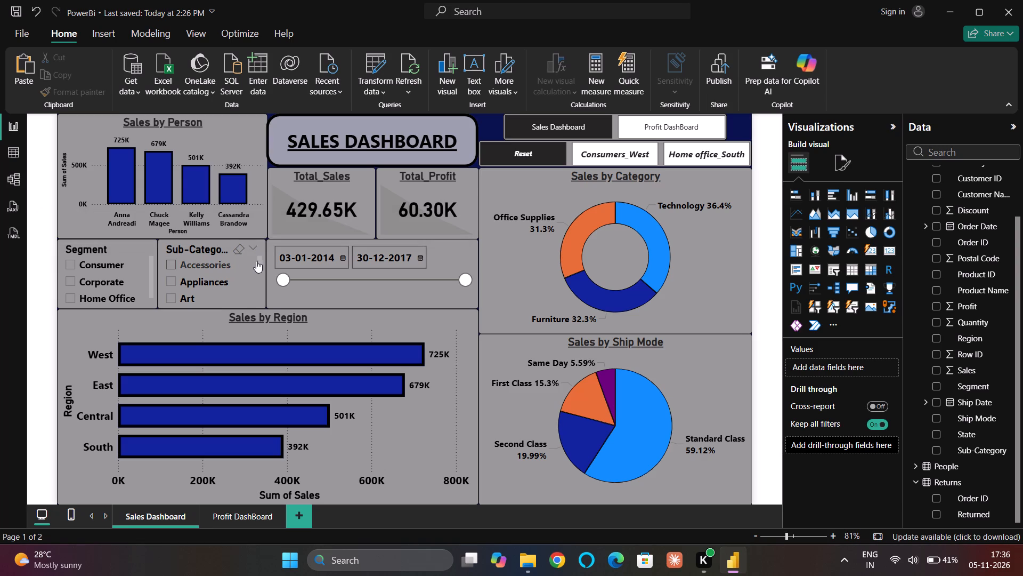
# Browse the Sub-Category slicer and test its Appliances, Art, Envelopes, Storage and Tables filters, clearing the selection at the end.
pyautogui.moveTo(260, 261); pyautogui.dragTo(265, 290)
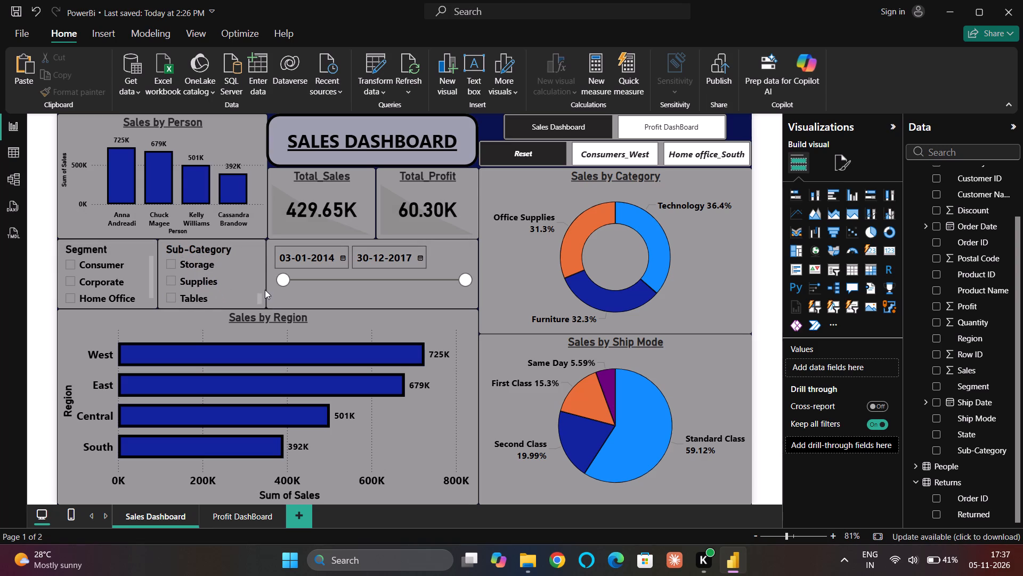
pyautogui.moveTo(265, 290); pyautogui.dragTo(265, 263)
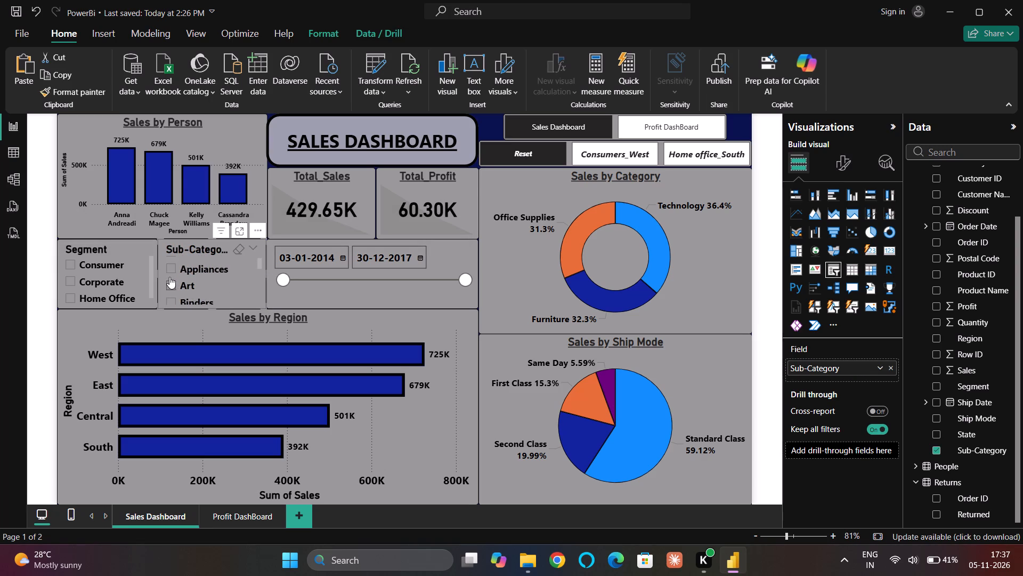
pyautogui.click(169, 267)
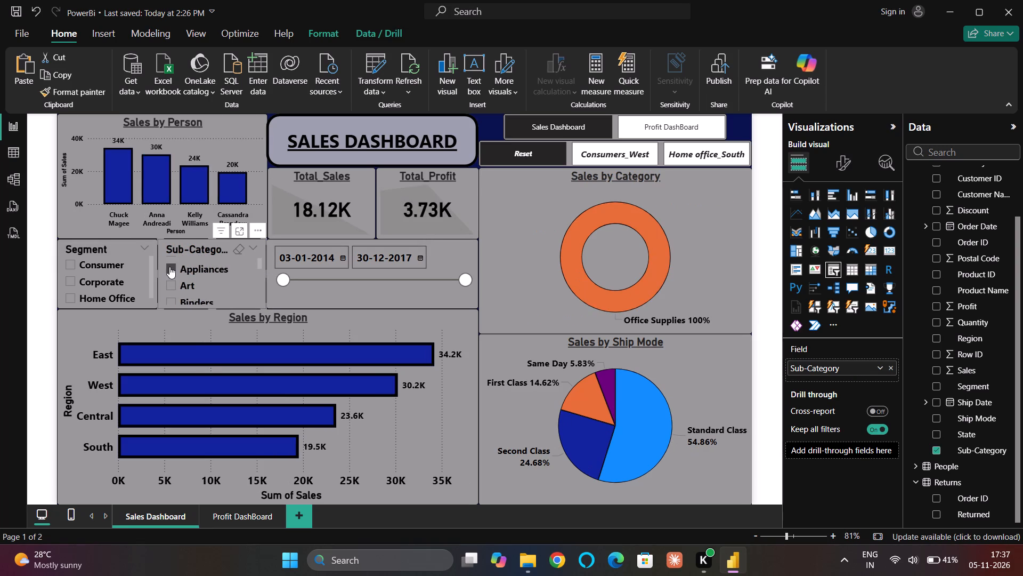
pyautogui.click(169, 267)
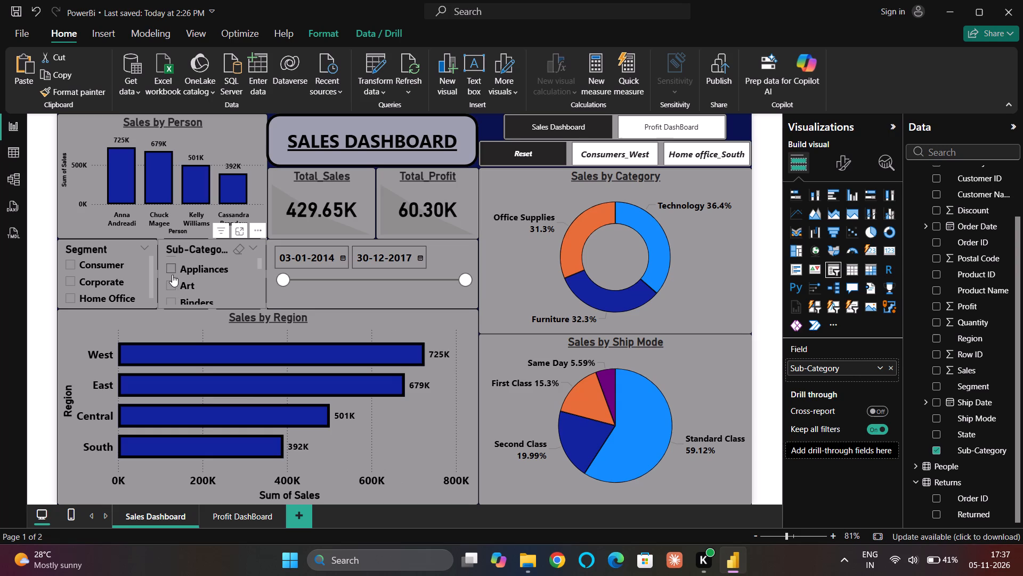
pyautogui.click(172, 289)
pyautogui.scroll(-1, 172, 289)
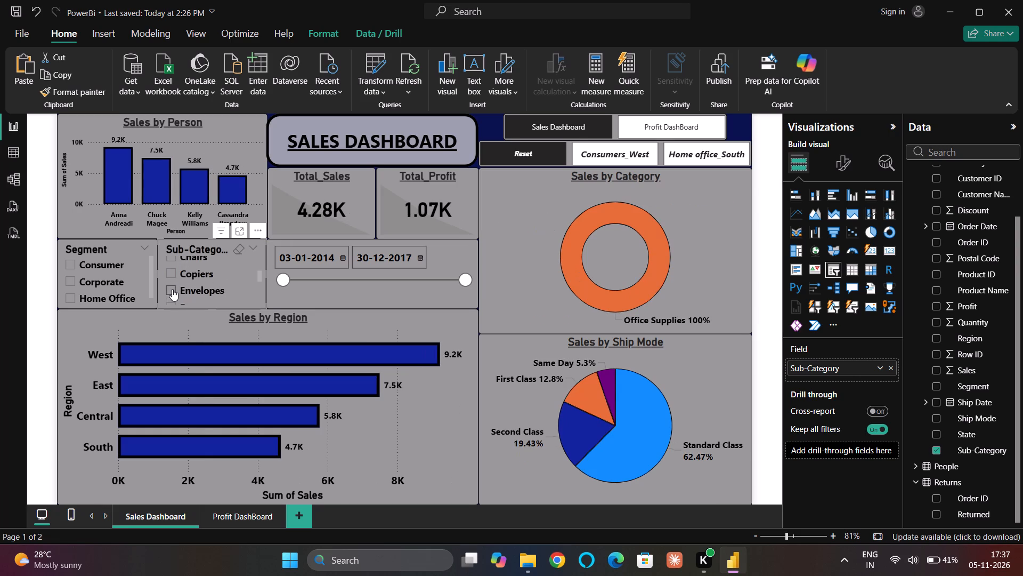
pyautogui.scroll(-1, 172, 289)
pyautogui.click(172, 282)
pyautogui.scroll(-1, 172, 282)
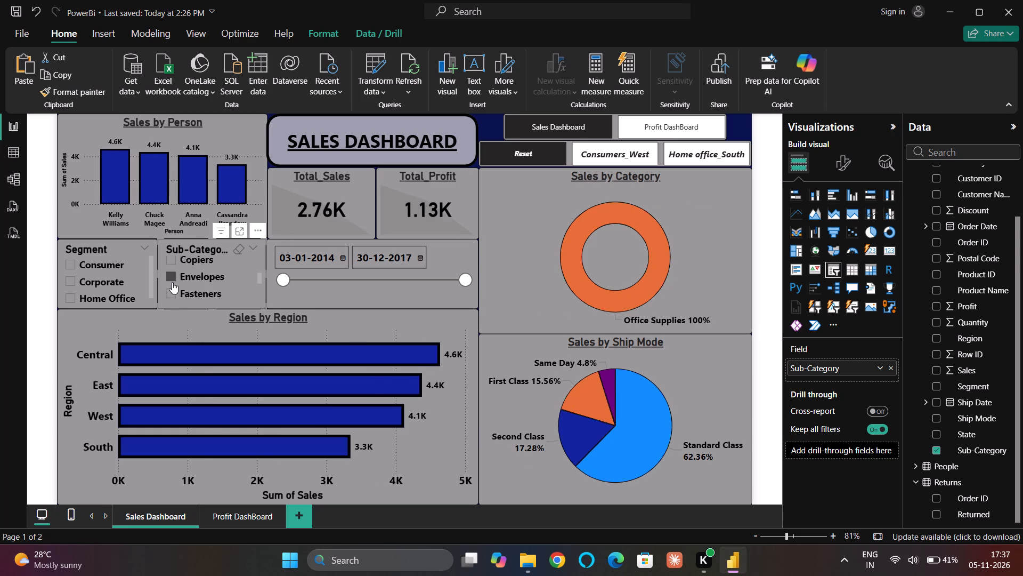
pyautogui.scroll(-2, 172, 282)
pyautogui.click(170, 279)
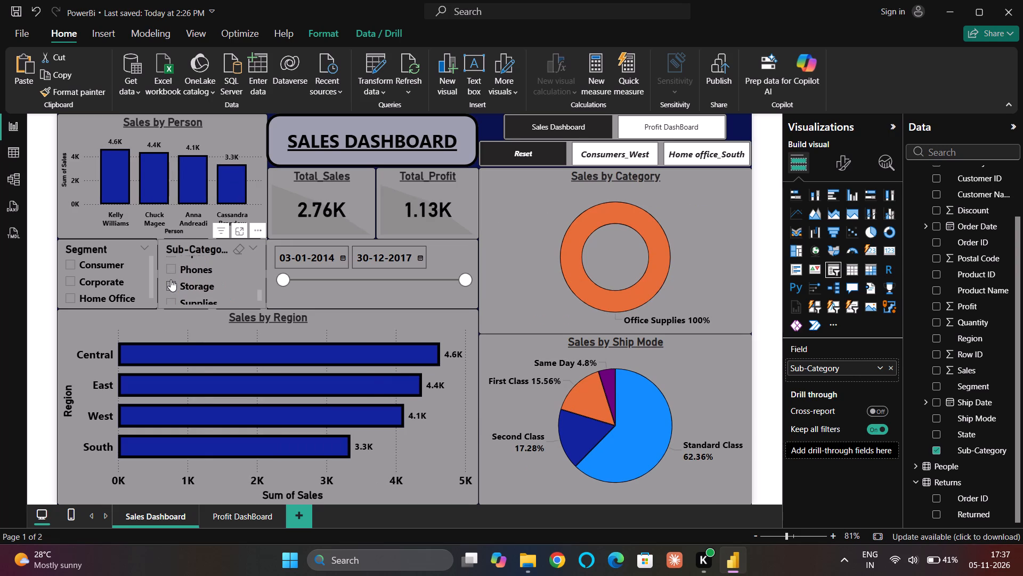
pyautogui.scroll(-2, 189, 289)
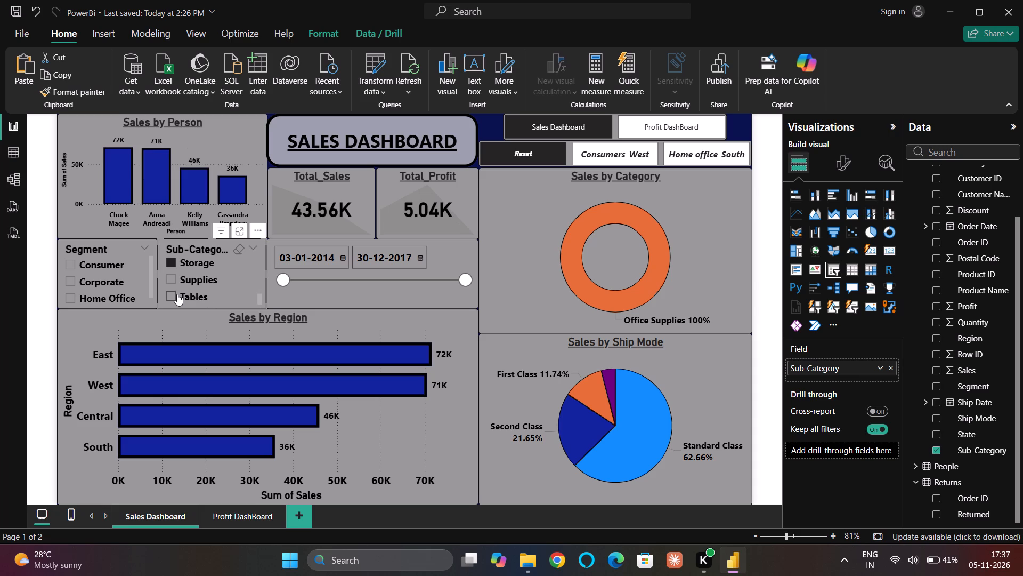
pyautogui.click(177, 294)
pyautogui.click(177, 294)
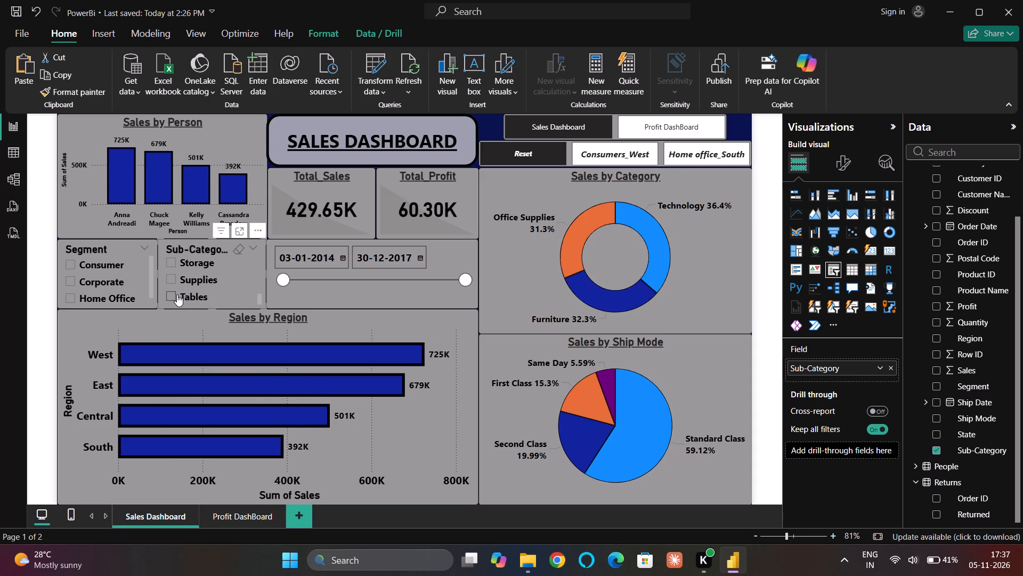
# Test the Accessories and Appliances filters at the start of the Sub-Category slicer, and clear the selection.
pyautogui.scroll(5, 201, 272)
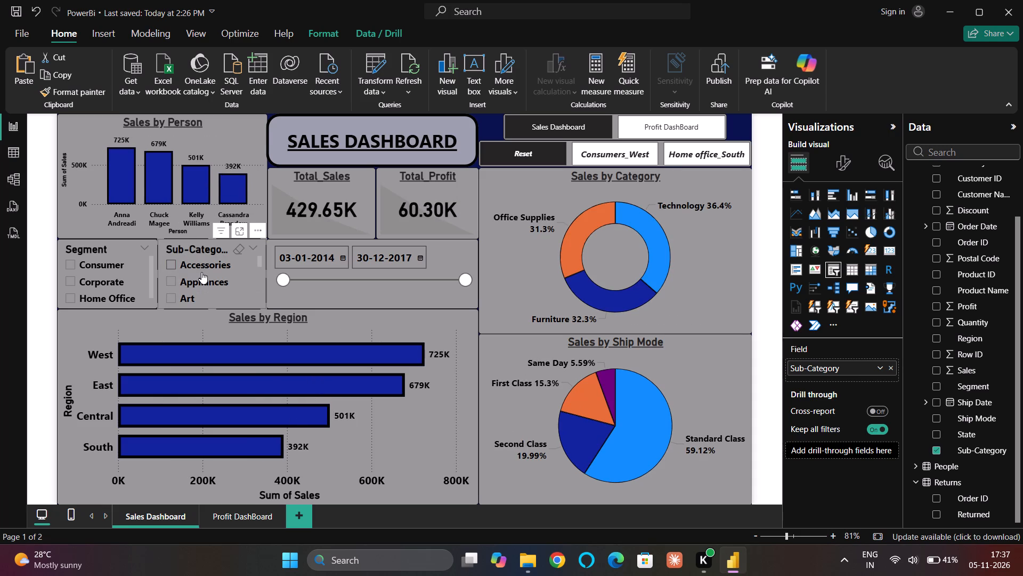
pyautogui.click(168, 258)
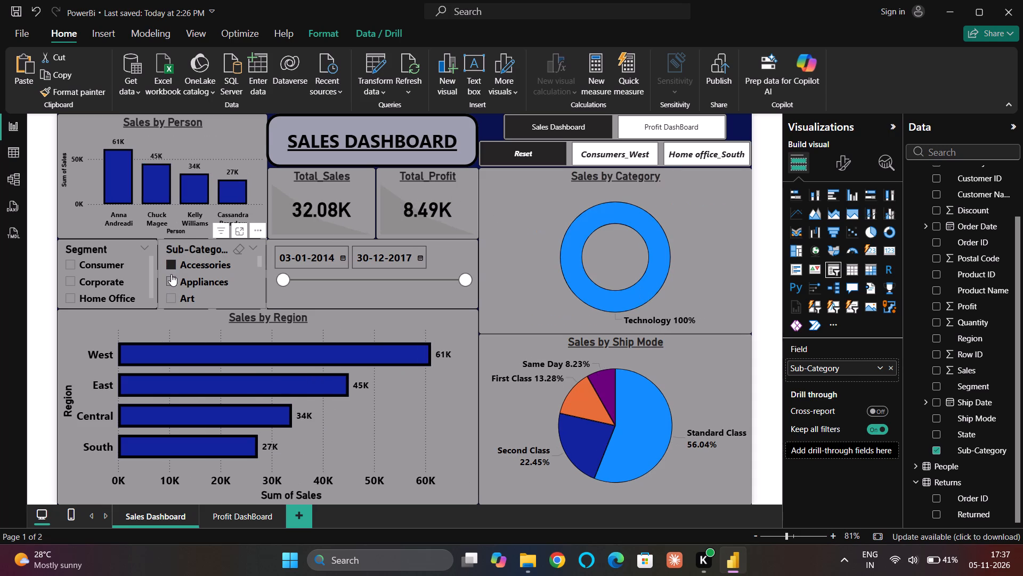
pyautogui.click(173, 277)
pyautogui.click(173, 258)
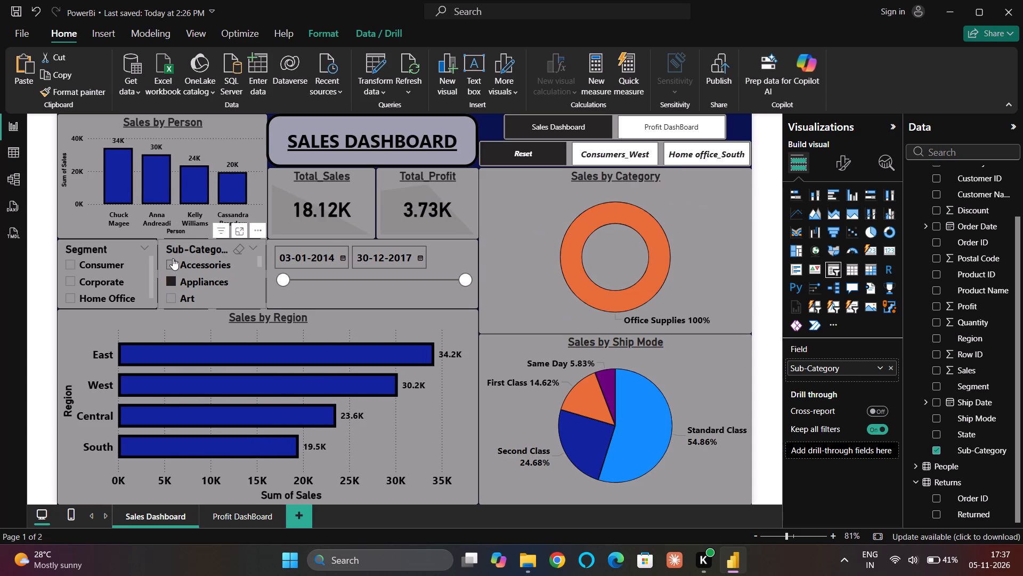
pyautogui.click(173, 258)
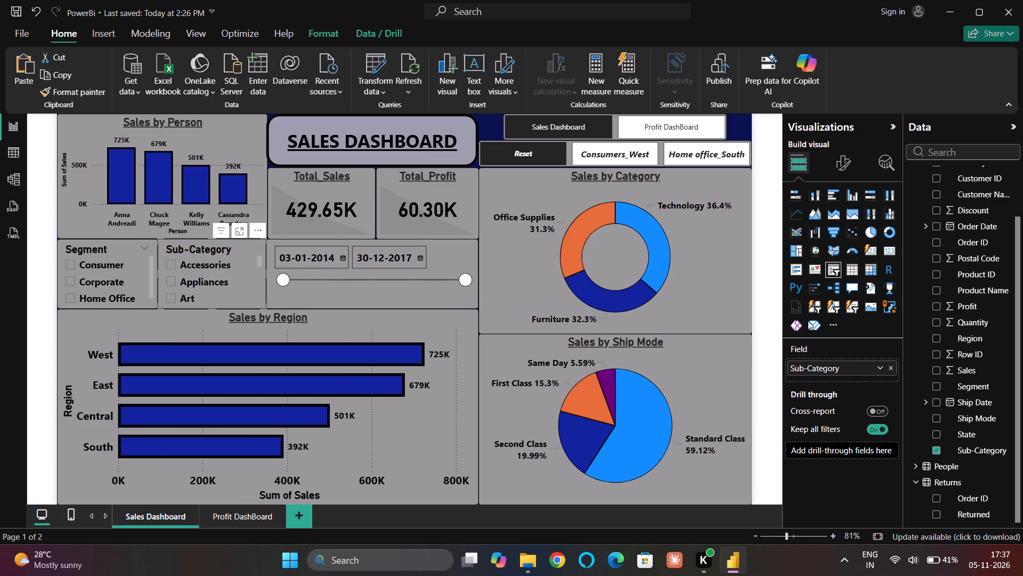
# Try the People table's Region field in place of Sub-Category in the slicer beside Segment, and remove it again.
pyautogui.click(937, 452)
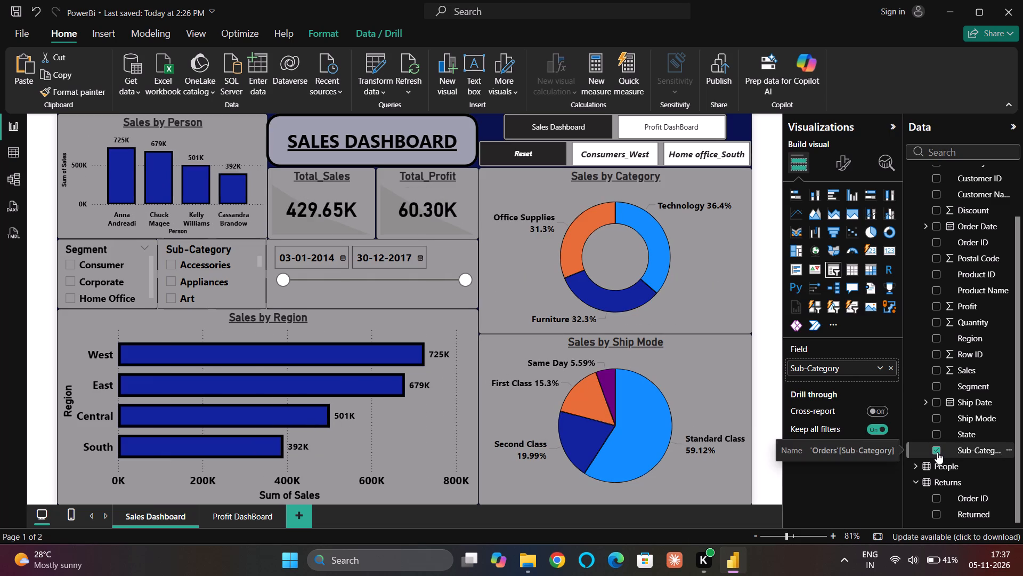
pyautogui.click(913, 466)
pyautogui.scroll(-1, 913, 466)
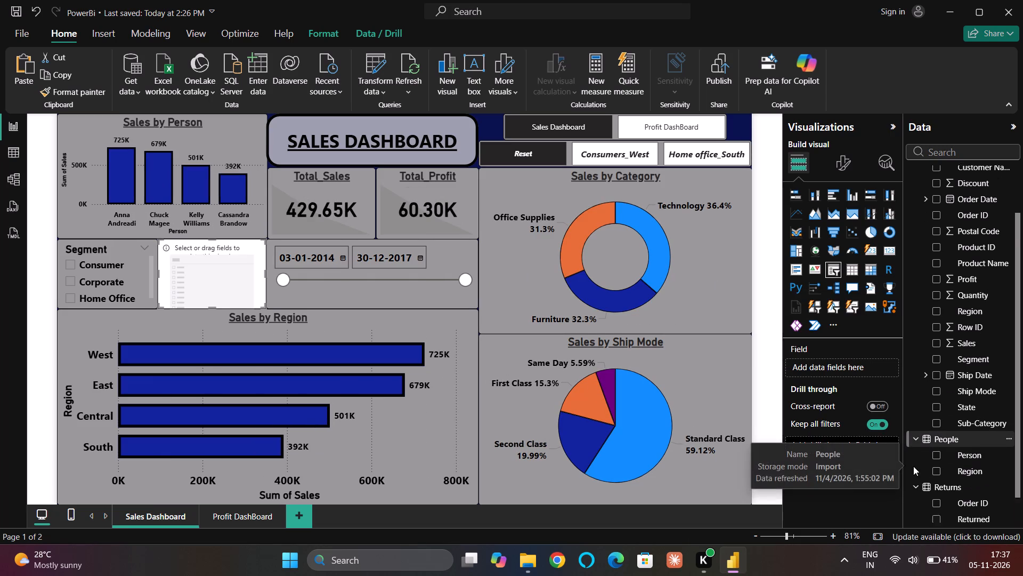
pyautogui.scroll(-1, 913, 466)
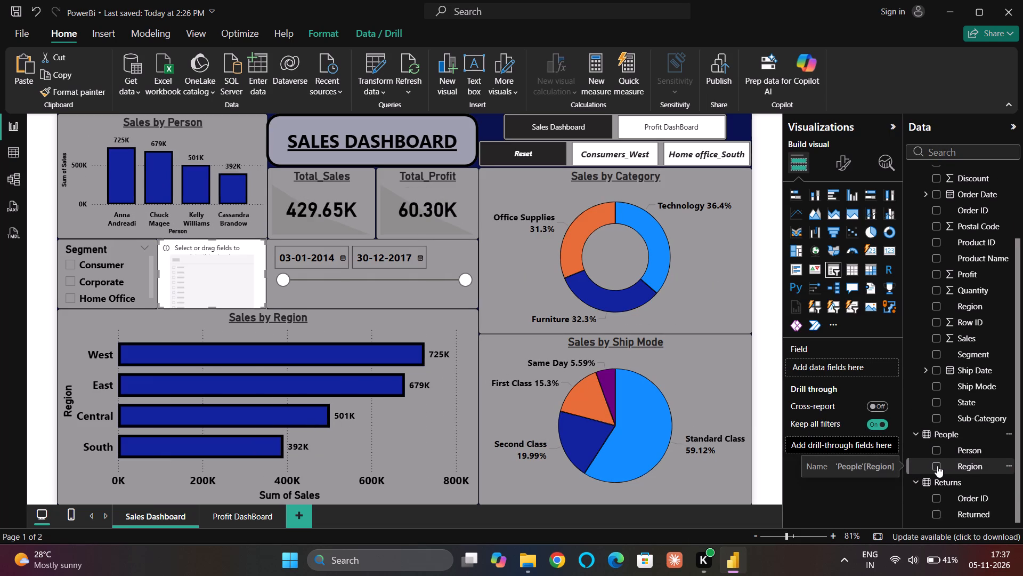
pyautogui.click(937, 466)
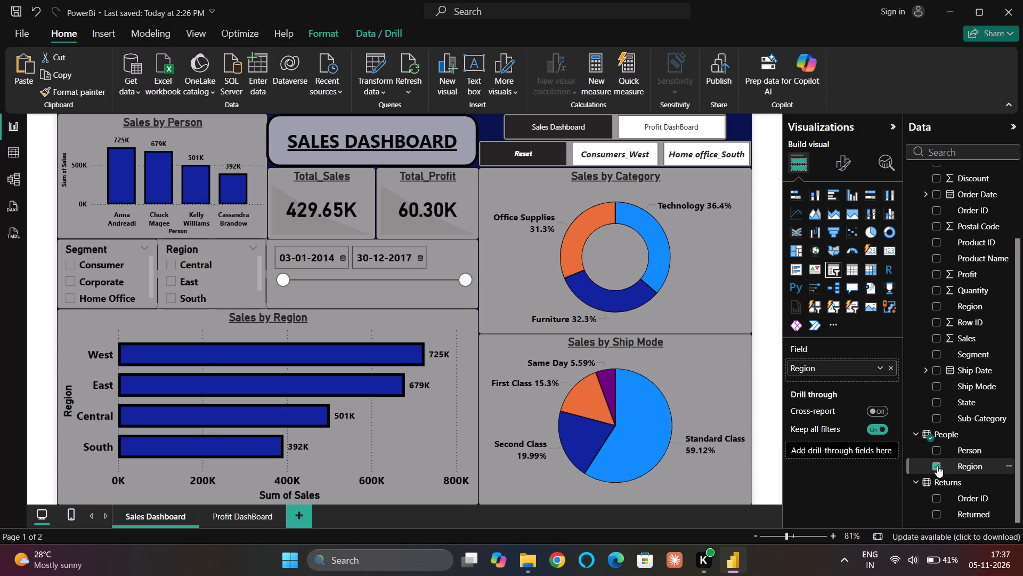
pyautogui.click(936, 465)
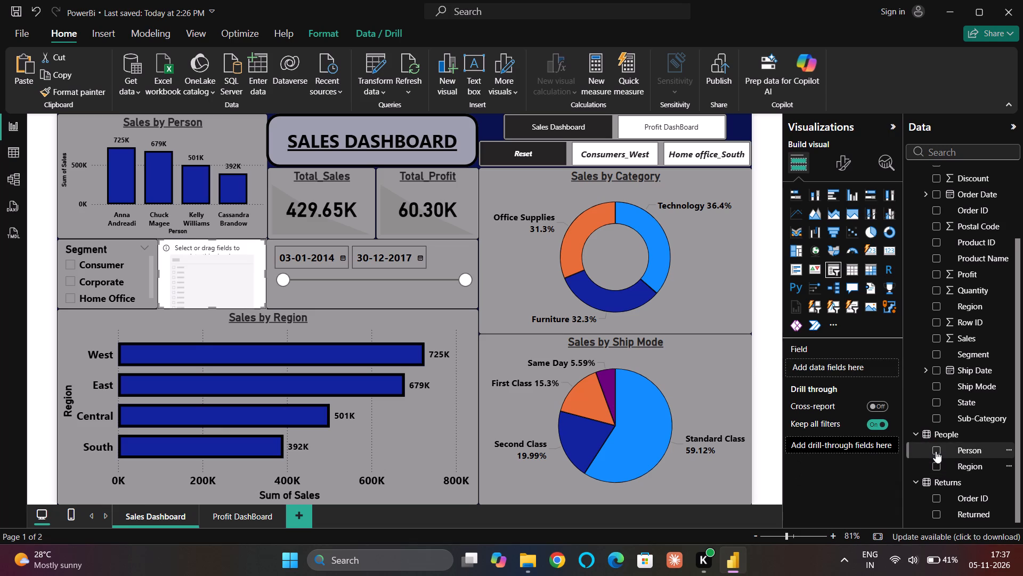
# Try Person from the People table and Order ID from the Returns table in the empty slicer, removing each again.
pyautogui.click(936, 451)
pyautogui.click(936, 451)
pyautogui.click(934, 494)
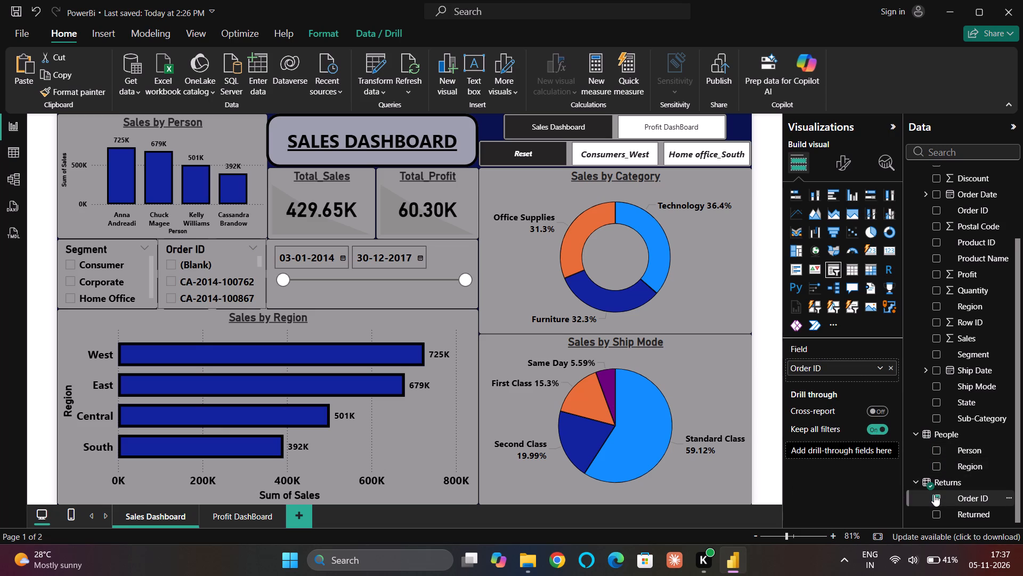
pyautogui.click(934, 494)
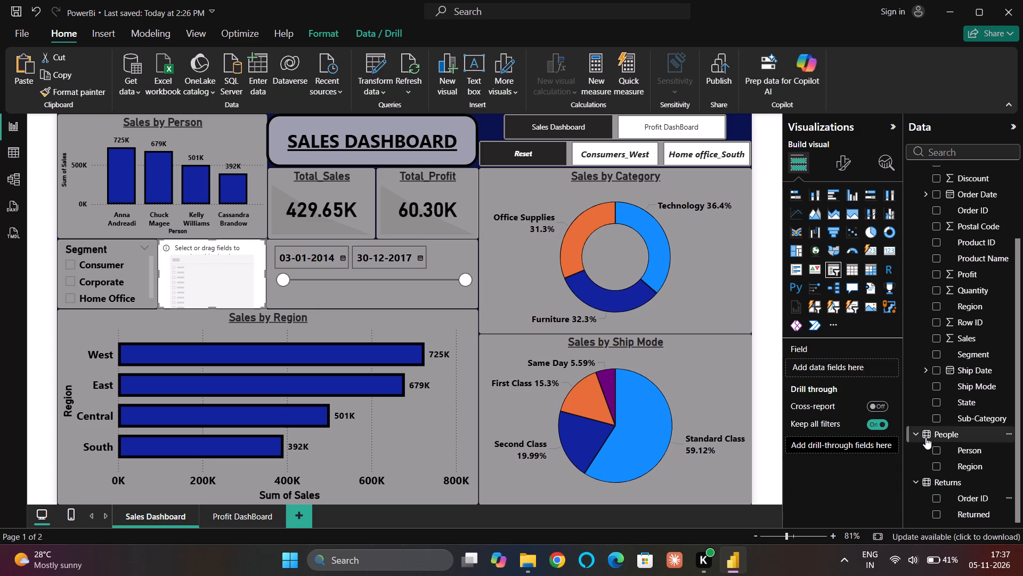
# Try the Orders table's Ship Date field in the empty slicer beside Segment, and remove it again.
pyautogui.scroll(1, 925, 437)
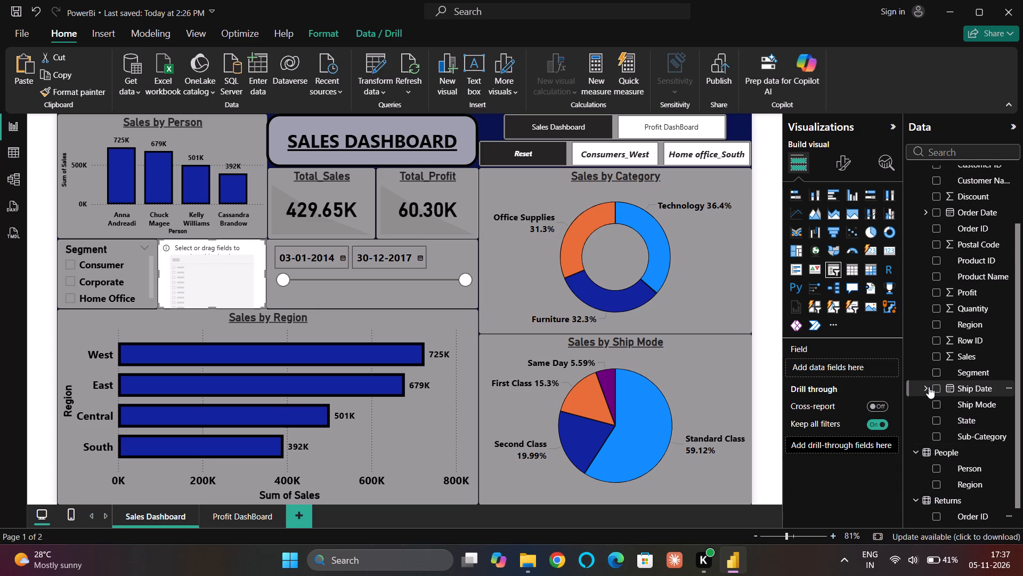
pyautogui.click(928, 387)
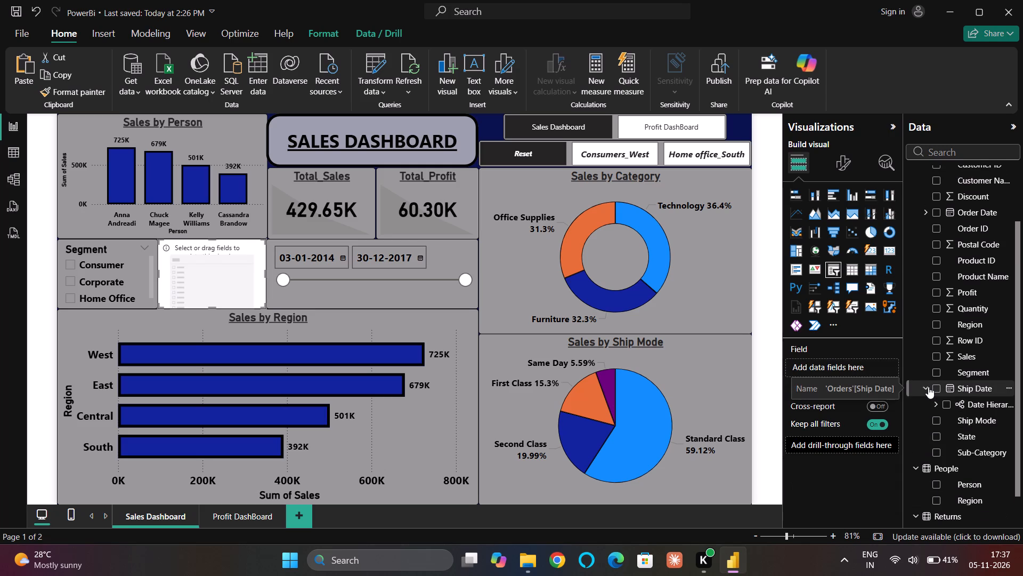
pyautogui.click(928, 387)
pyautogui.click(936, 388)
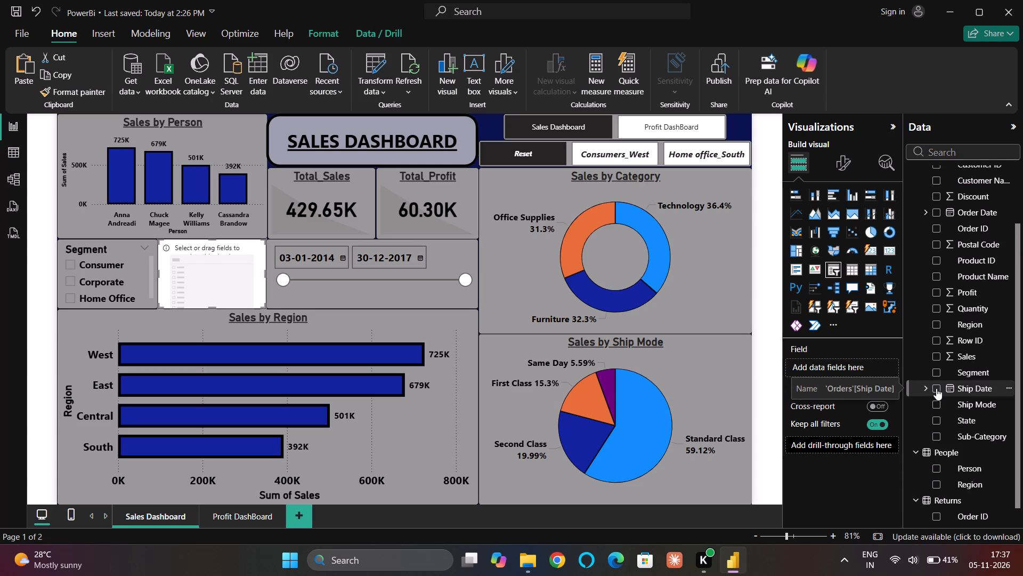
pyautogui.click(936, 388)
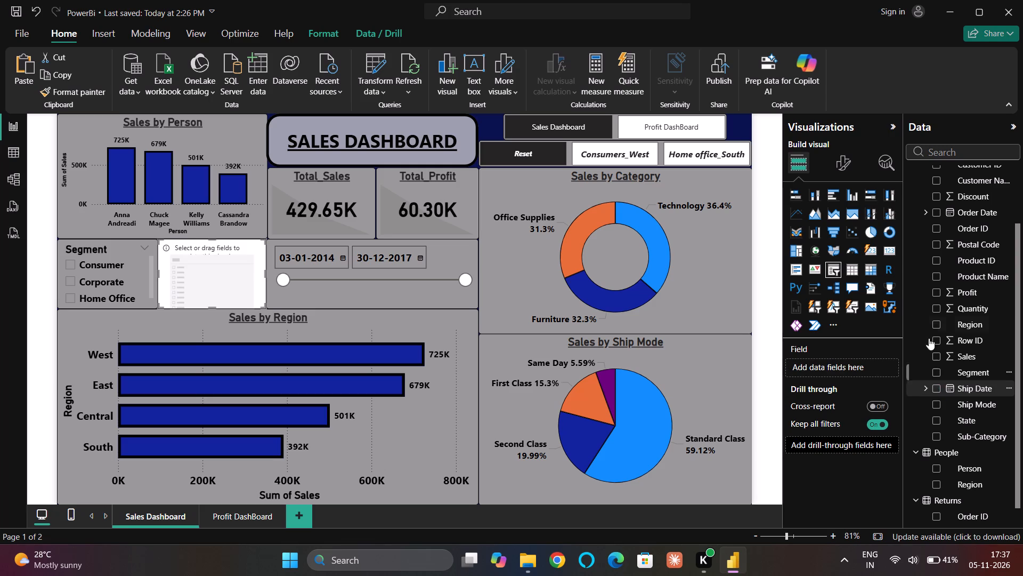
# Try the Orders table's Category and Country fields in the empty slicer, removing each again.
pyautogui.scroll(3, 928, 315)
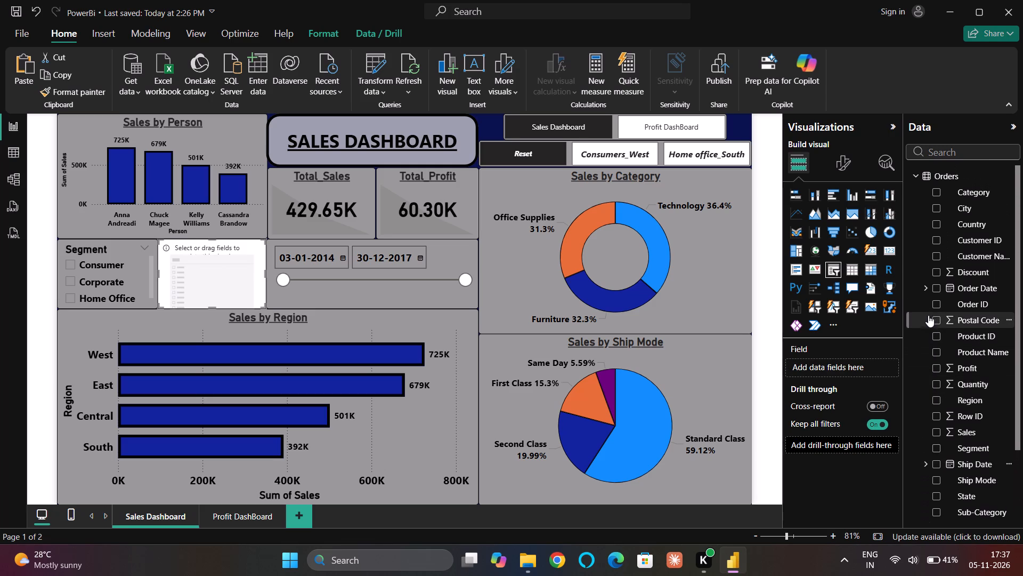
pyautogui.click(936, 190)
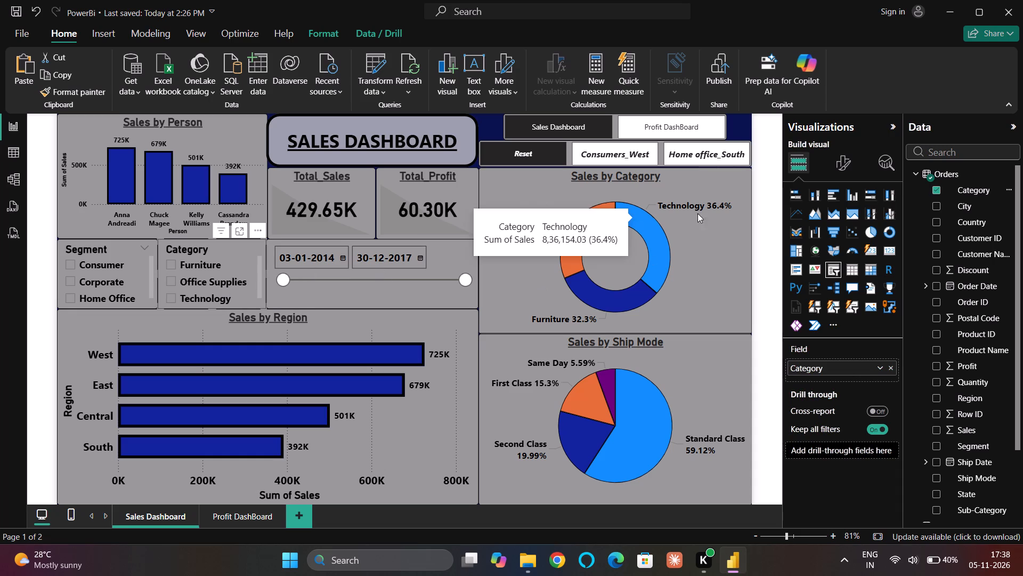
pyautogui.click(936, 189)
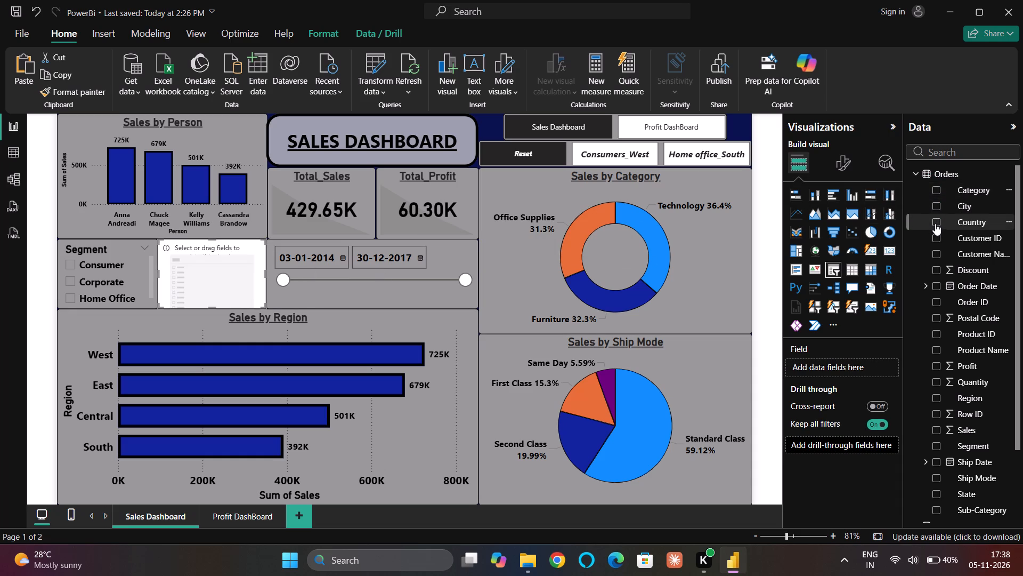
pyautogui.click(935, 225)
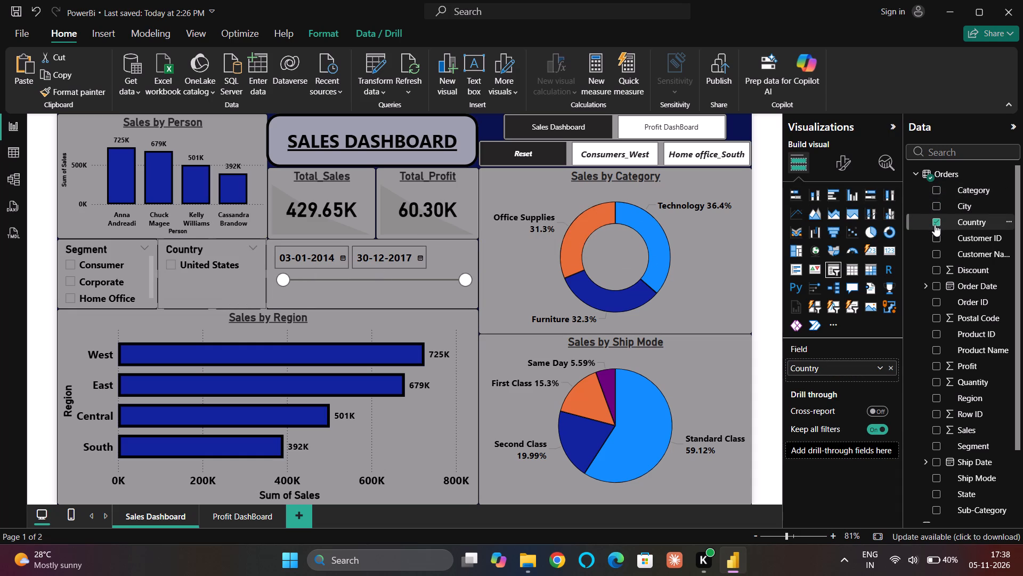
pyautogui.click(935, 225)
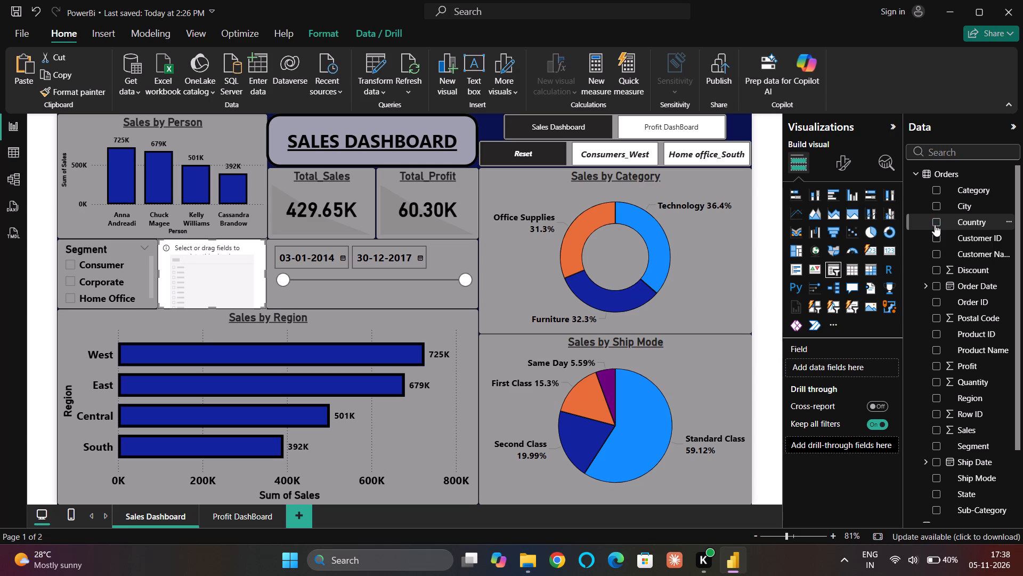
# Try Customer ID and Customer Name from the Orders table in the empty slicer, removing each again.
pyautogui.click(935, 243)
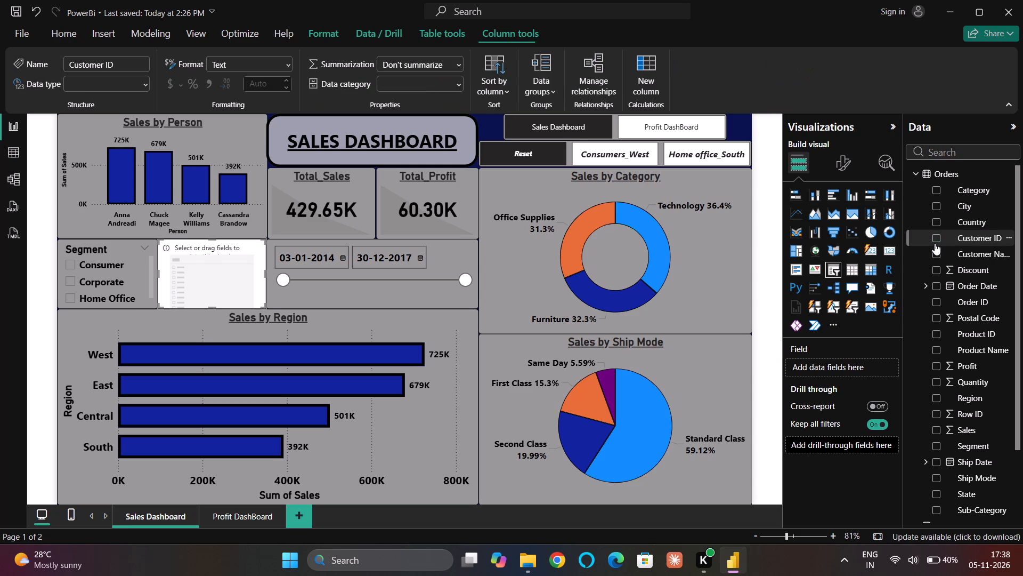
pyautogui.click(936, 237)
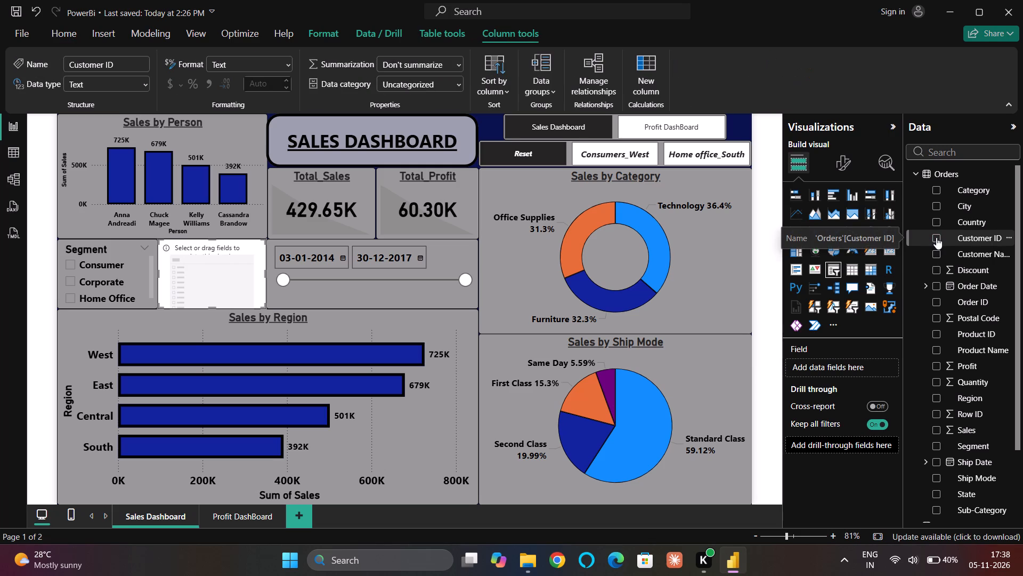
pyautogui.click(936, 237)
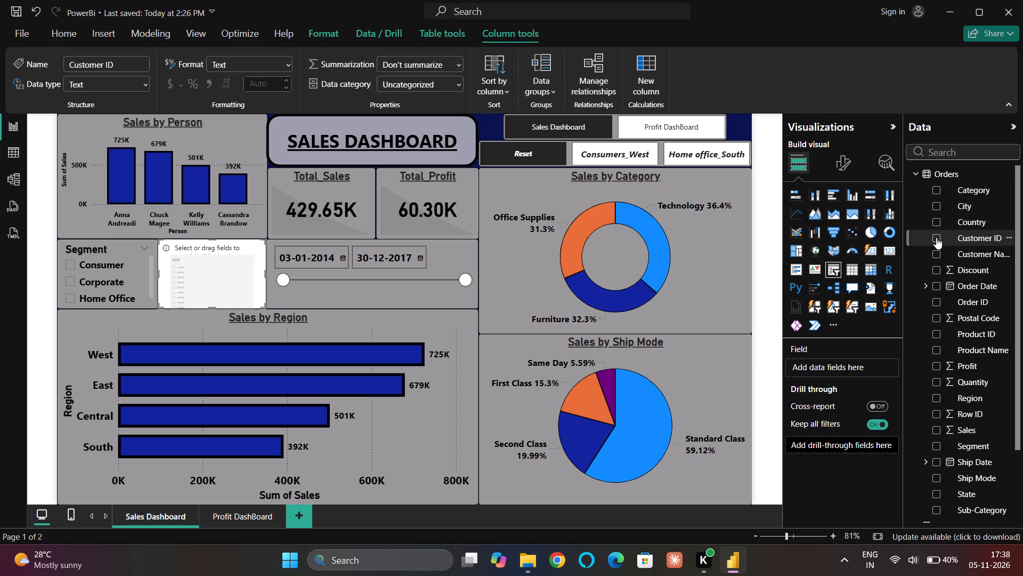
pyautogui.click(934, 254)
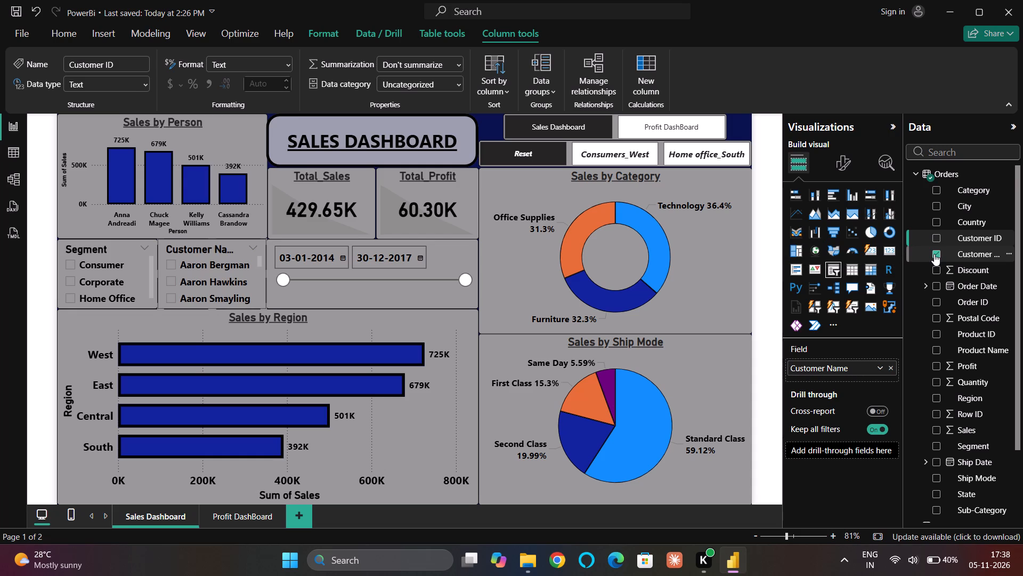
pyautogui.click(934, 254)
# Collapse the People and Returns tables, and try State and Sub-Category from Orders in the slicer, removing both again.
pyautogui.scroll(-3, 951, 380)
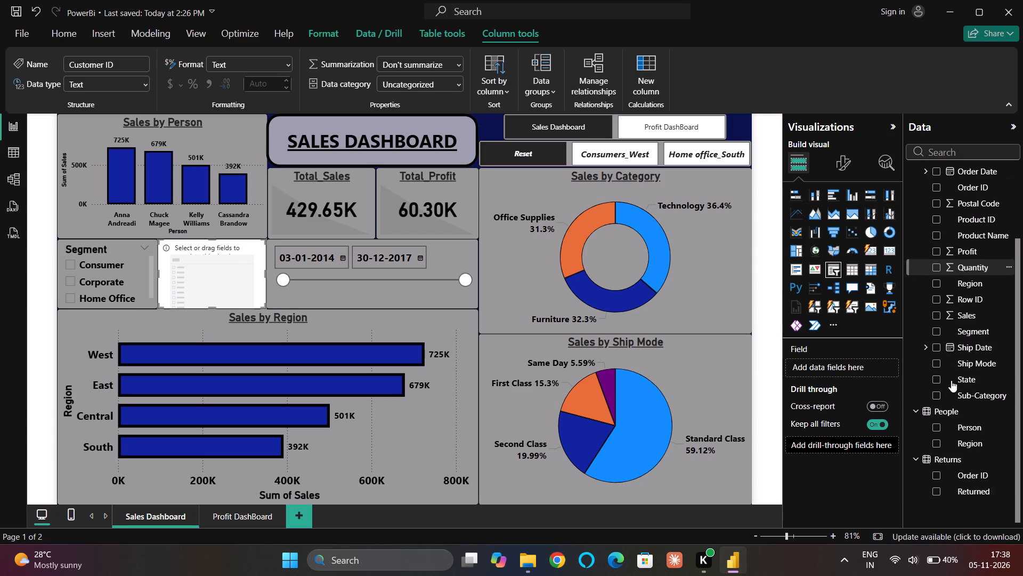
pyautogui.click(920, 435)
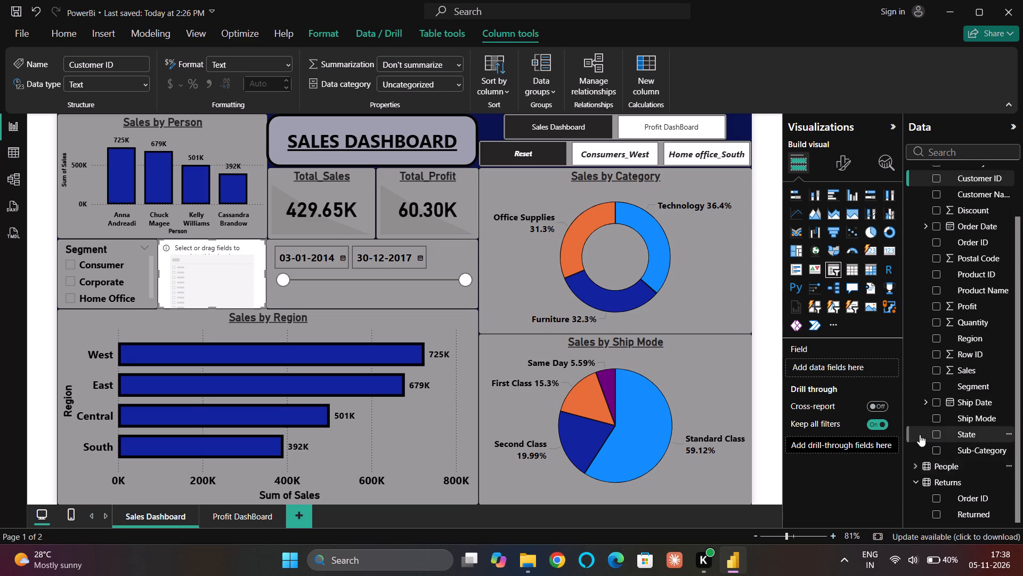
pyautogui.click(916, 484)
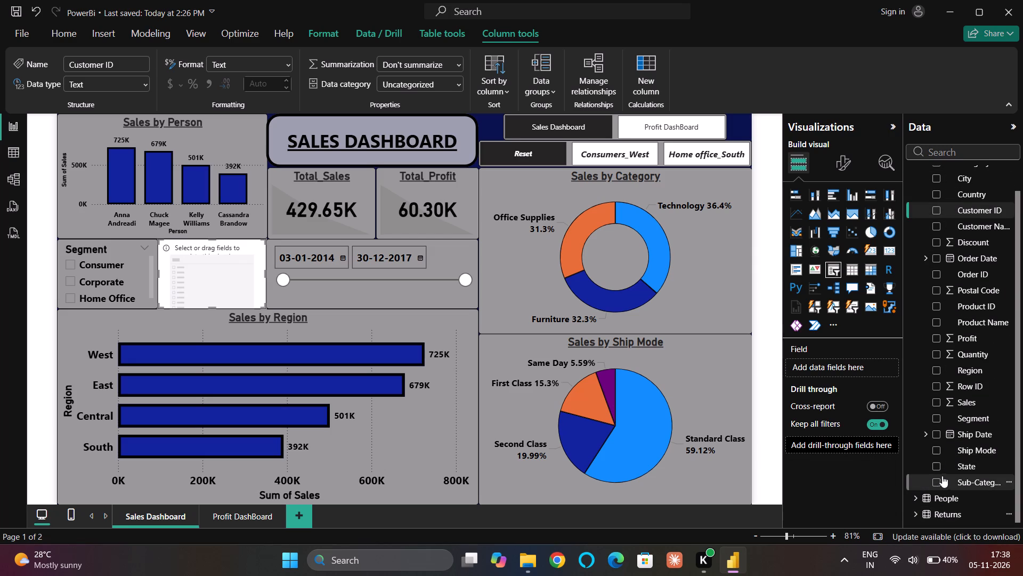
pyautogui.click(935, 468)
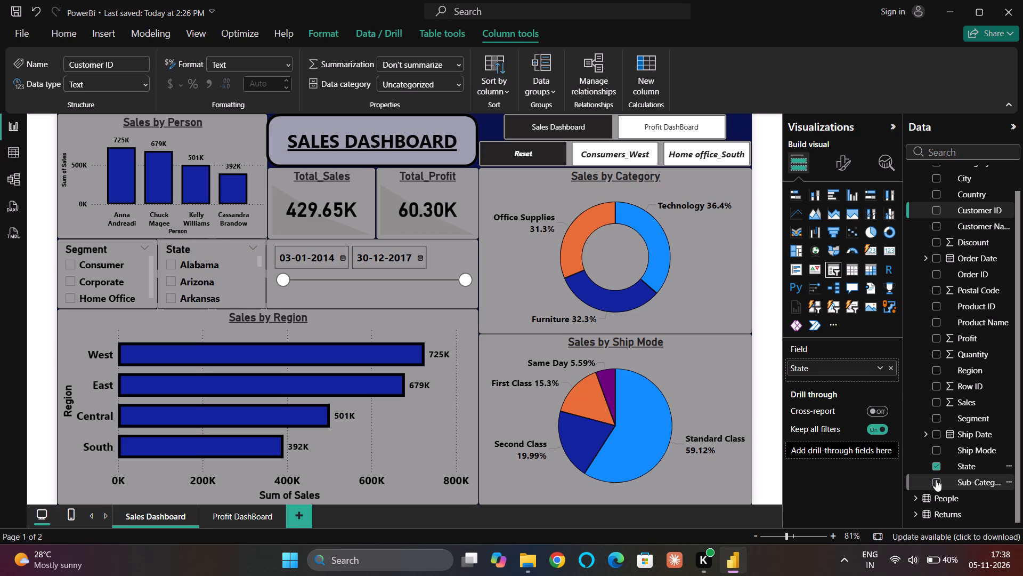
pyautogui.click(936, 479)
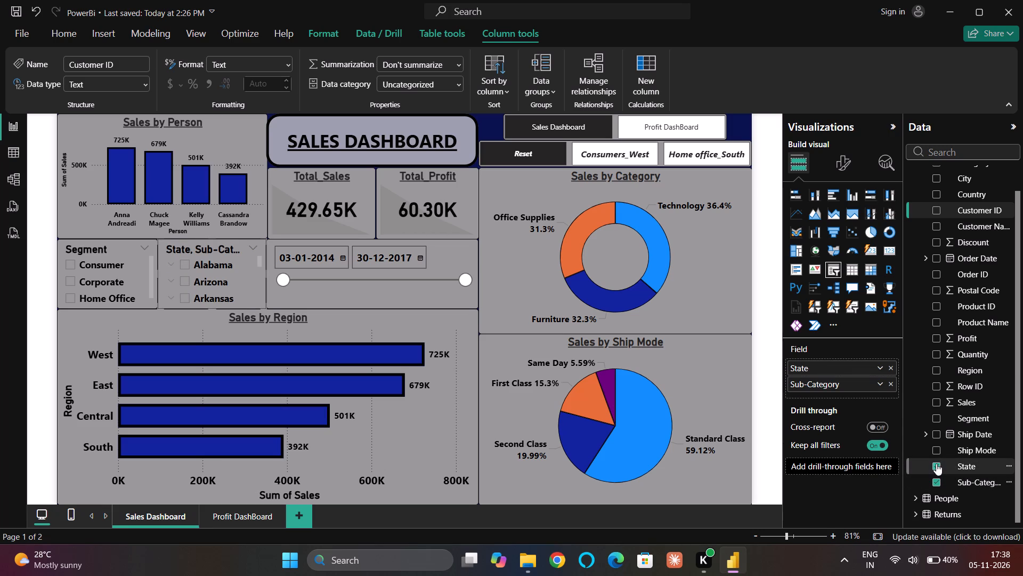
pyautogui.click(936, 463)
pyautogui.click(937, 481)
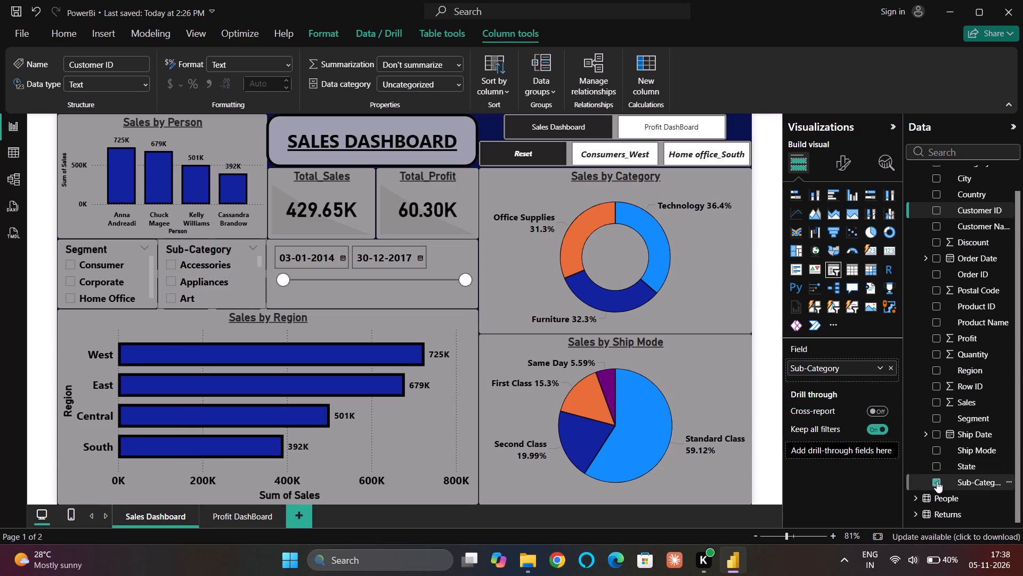
# Assign the Orders table's State field to the slicer beside Segment and deselect the slicer.
pyautogui.click(937, 467)
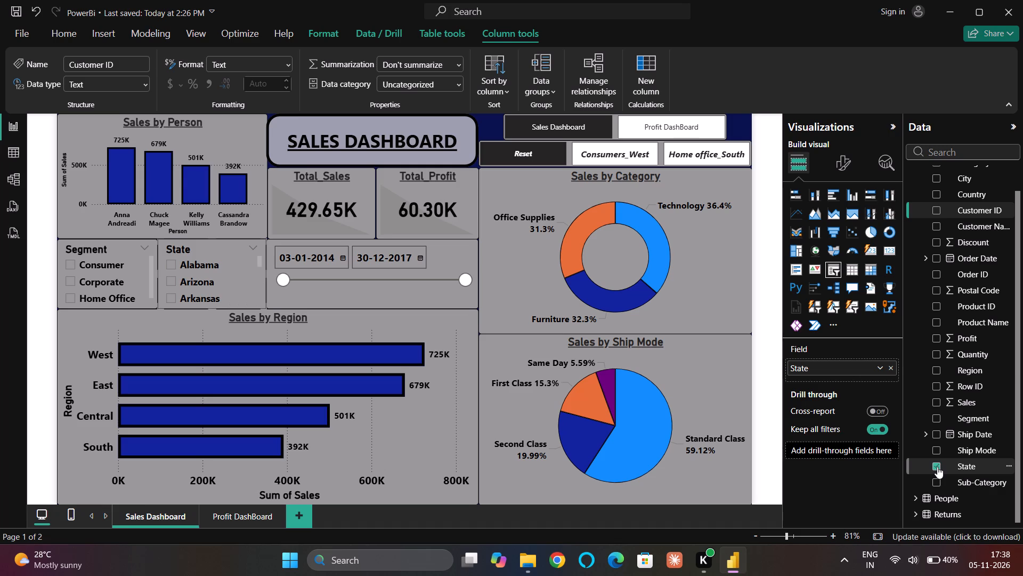
pyautogui.click(777, 441)
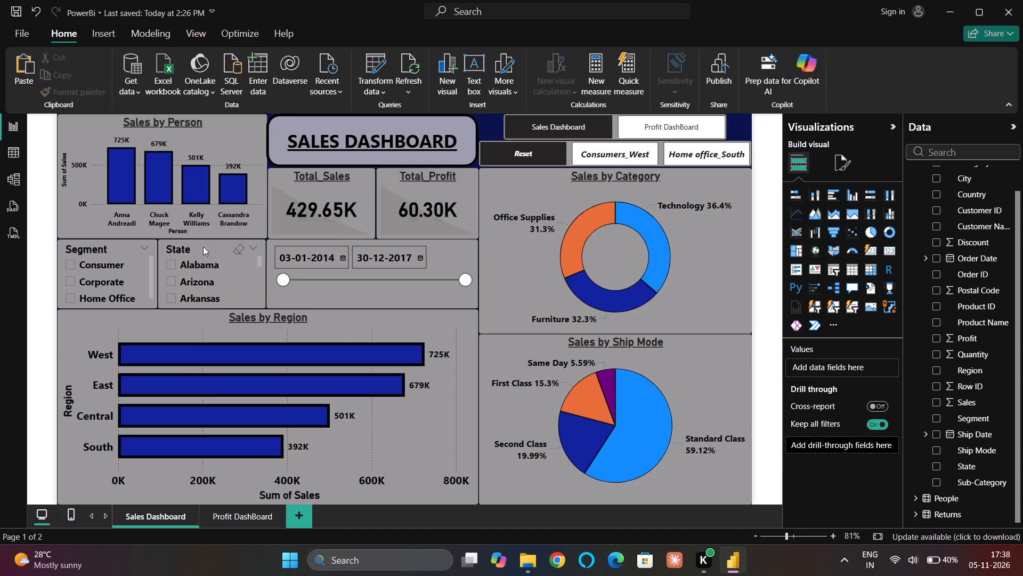
# Browse the Segment and State slicer lists, test the Alabama filter, and clear the selection at the end.
pyautogui.moveTo(150, 262); pyautogui.dragTo(150, 278)
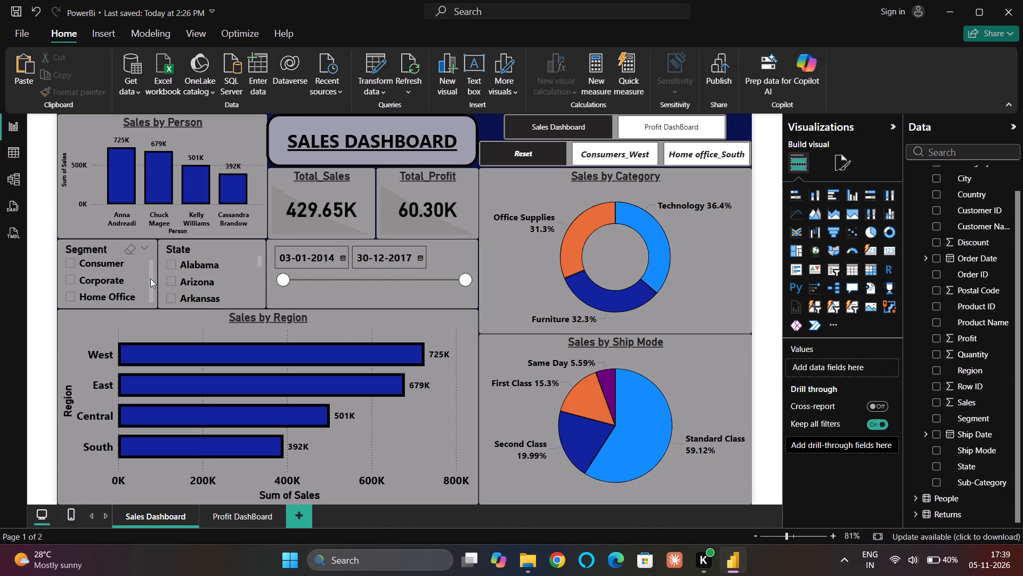
pyautogui.moveTo(150, 278); pyautogui.dragTo(150, 284)
pyautogui.click(256, 262)
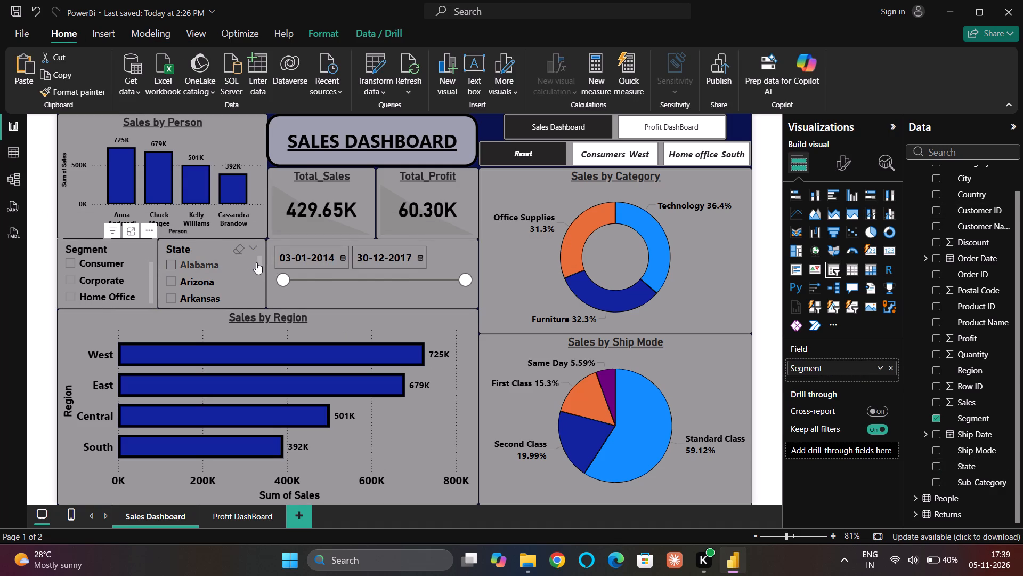
pyautogui.press('Down')
pyautogui.press('Down')
pyautogui.press('Down')
pyautogui.press('Down')
pyautogui.press('Down')
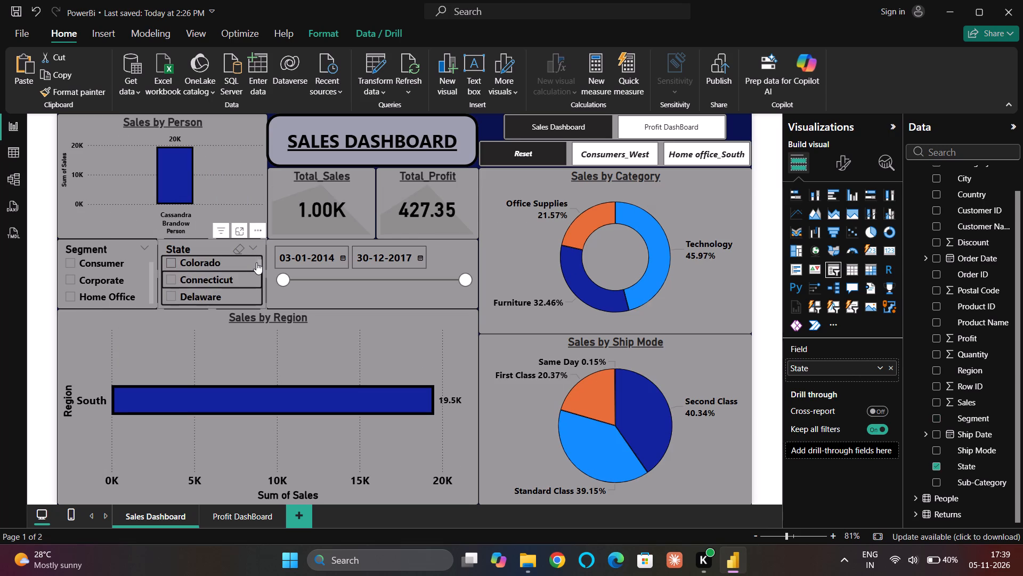
pyautogui.press('Down')
pyautogui.press('Down')
pyautogui.press('Down')
pyautogui.press('Down')
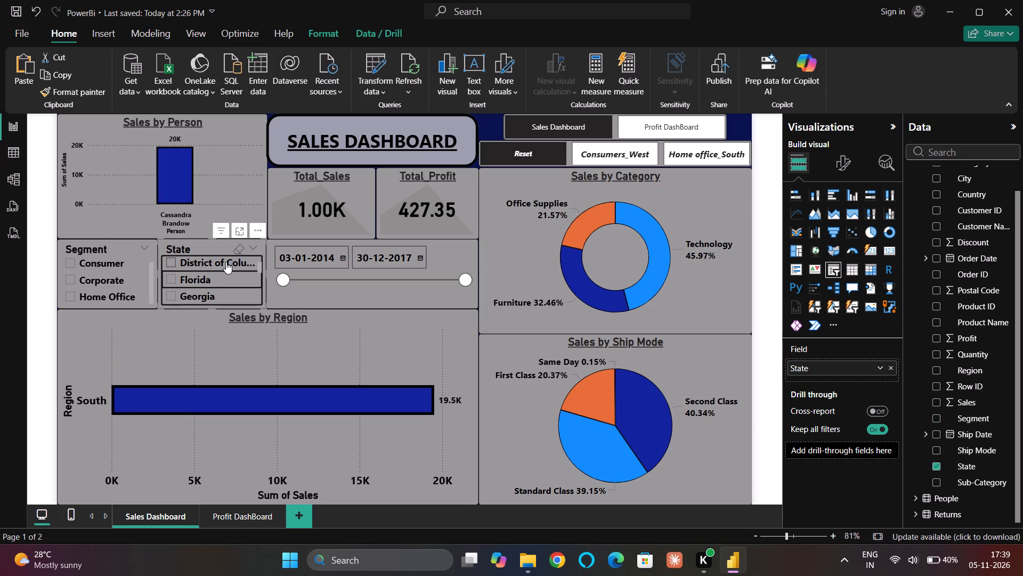
pyautogui.click(495, 126)
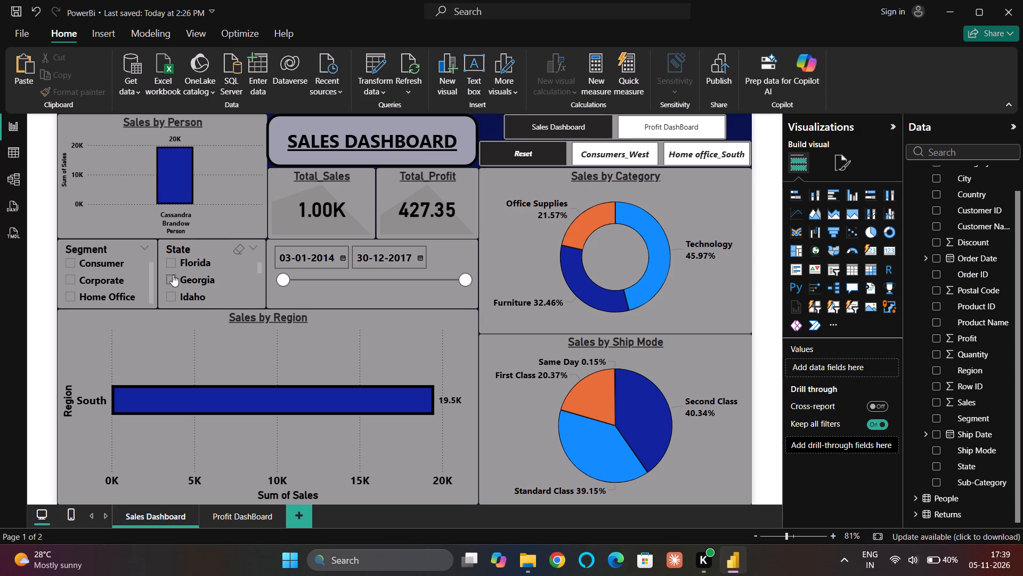
pyautogui.scroll(4, 213, 268)
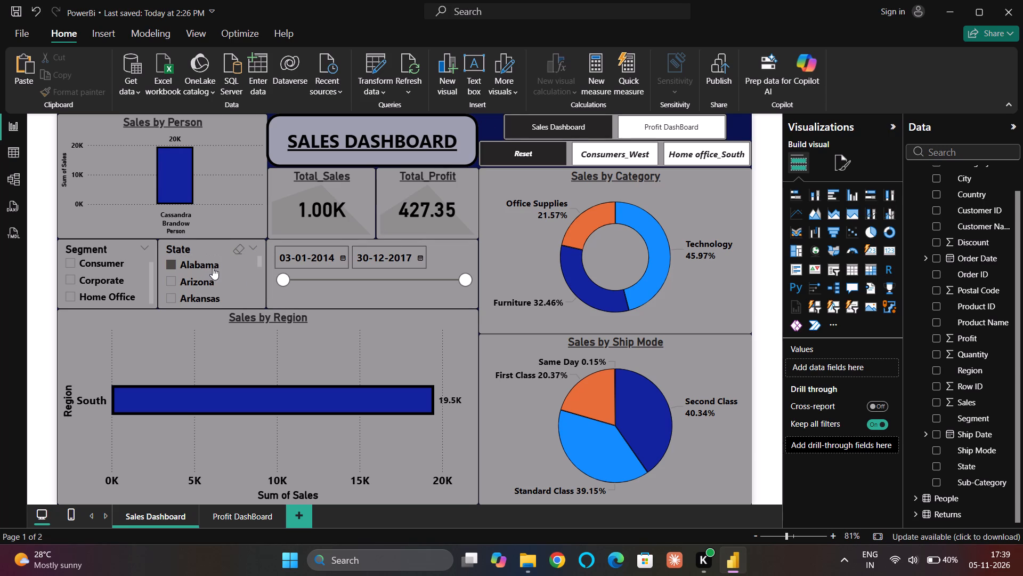
pyautogui.click(168, 261)
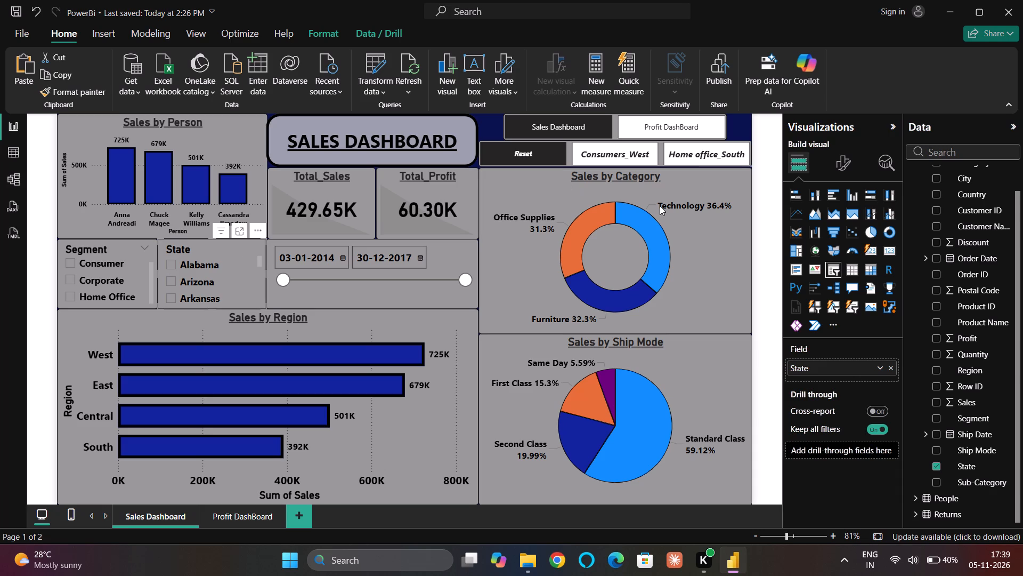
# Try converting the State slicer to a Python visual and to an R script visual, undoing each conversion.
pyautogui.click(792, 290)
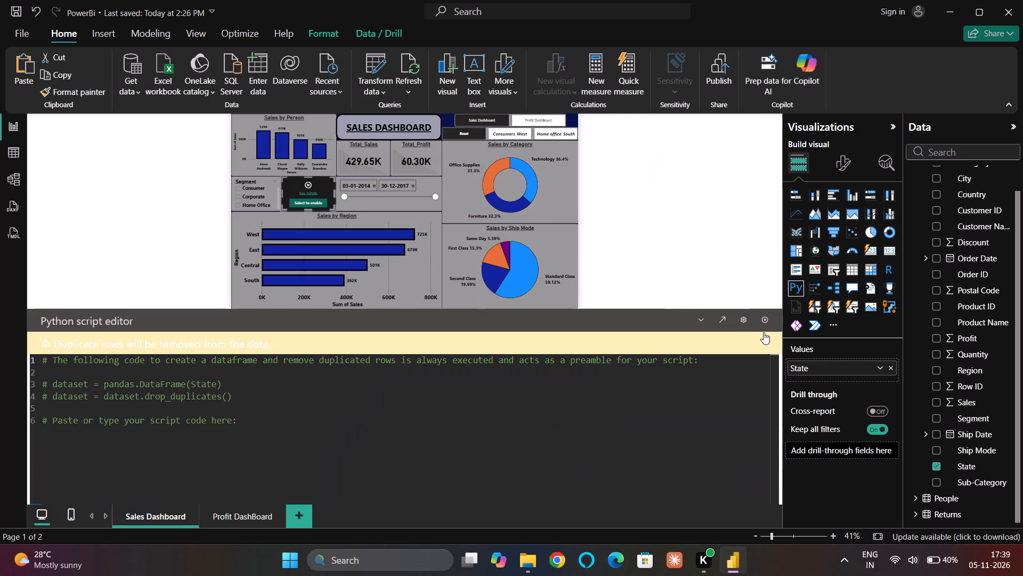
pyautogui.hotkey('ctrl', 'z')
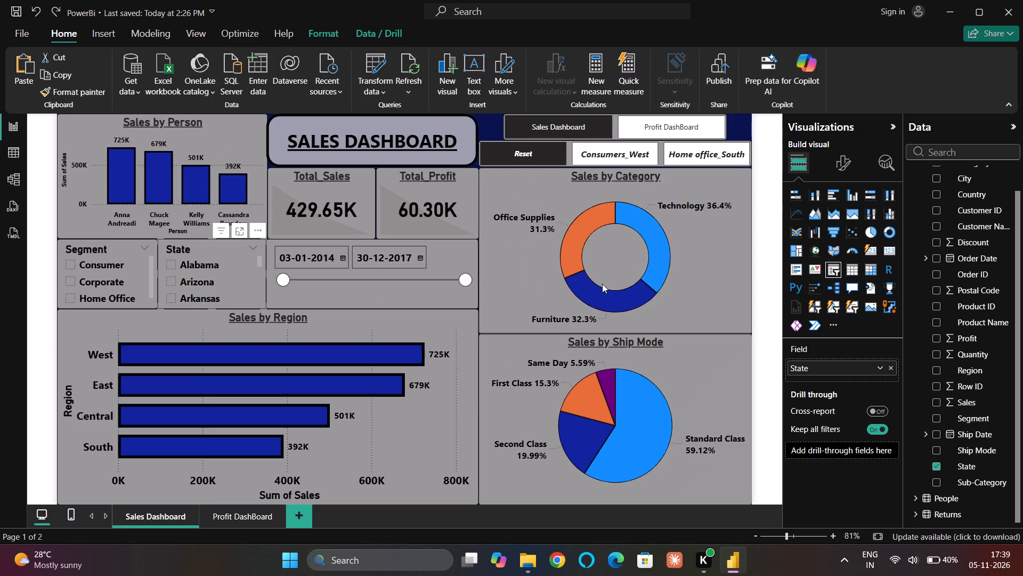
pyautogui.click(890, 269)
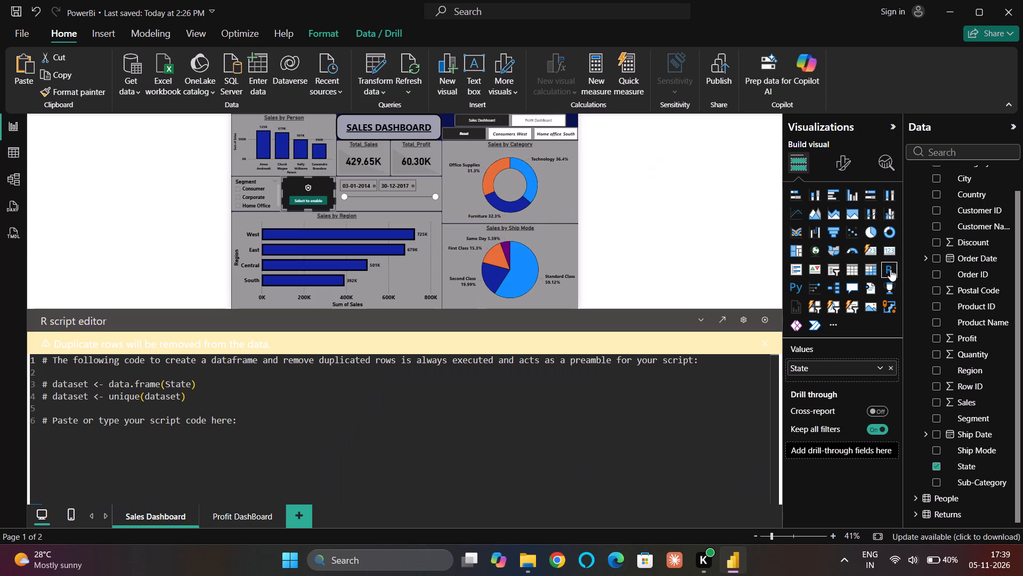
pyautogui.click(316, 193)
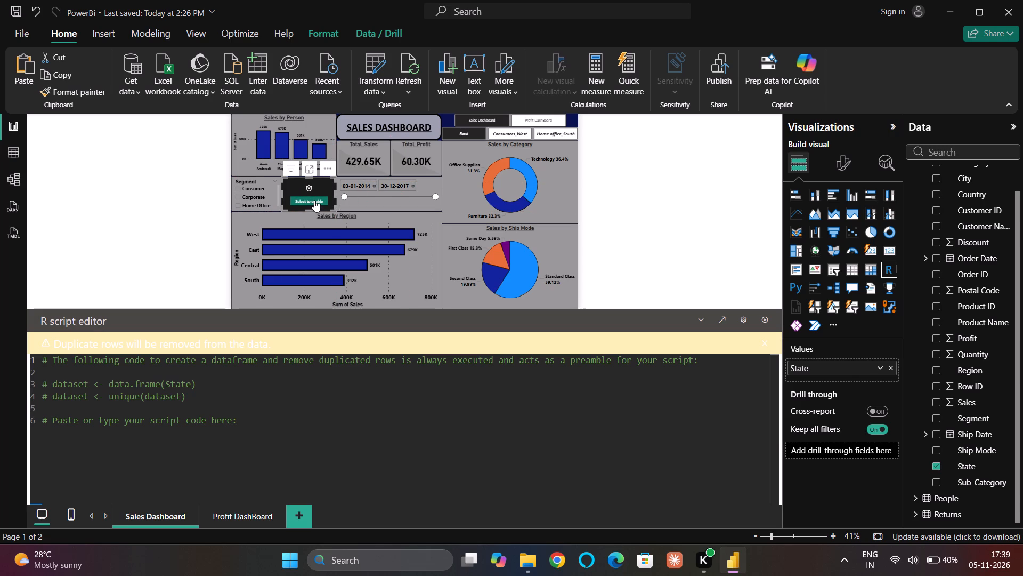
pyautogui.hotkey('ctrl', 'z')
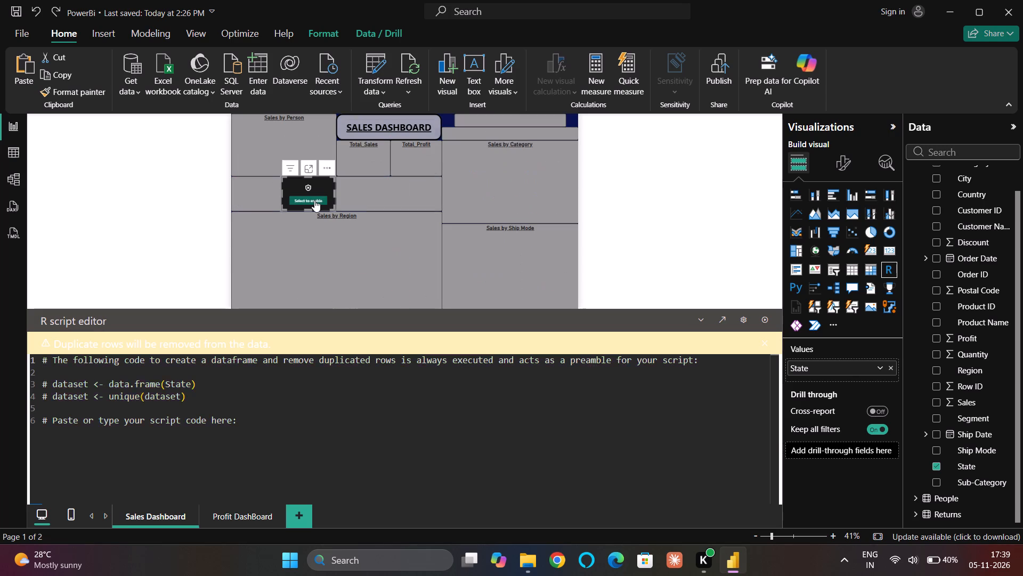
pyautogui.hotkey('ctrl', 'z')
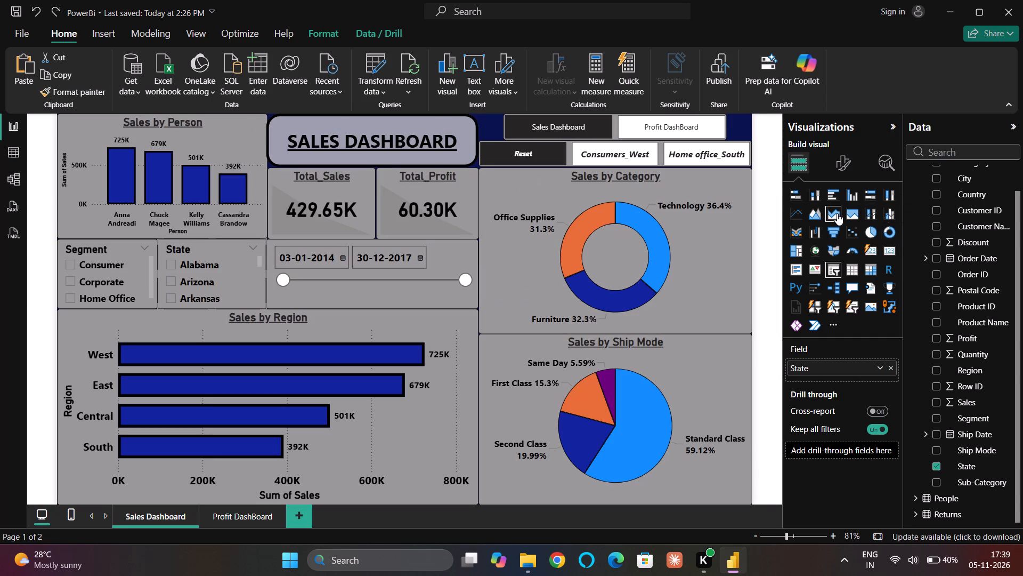
# Save the report.
pyautogui.hotkey('ctrl', 's')
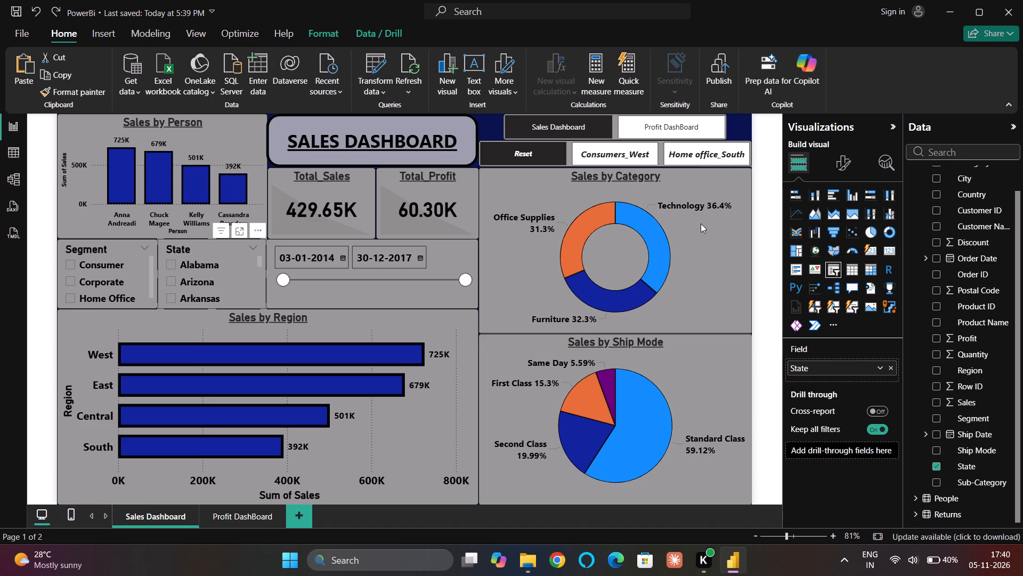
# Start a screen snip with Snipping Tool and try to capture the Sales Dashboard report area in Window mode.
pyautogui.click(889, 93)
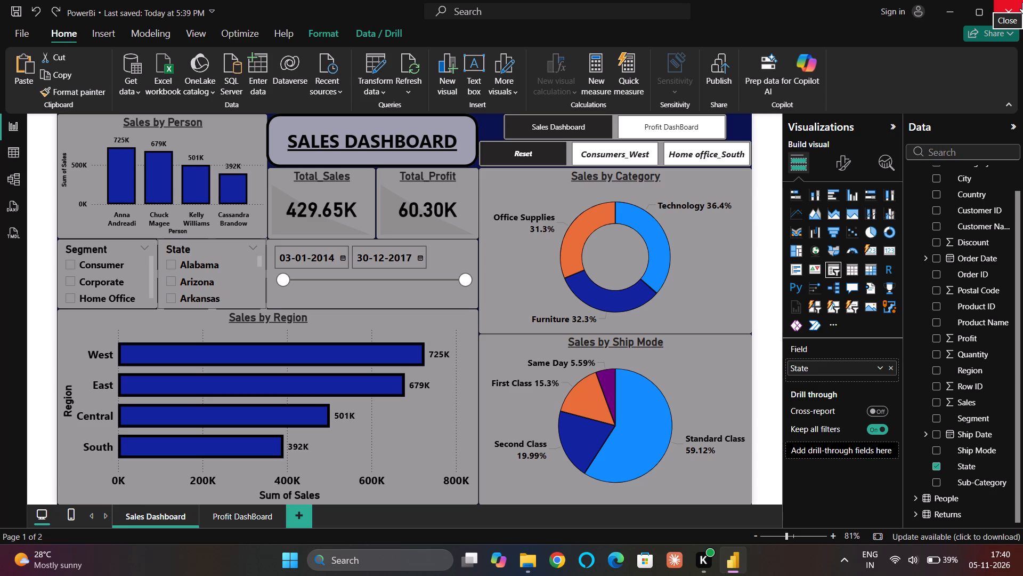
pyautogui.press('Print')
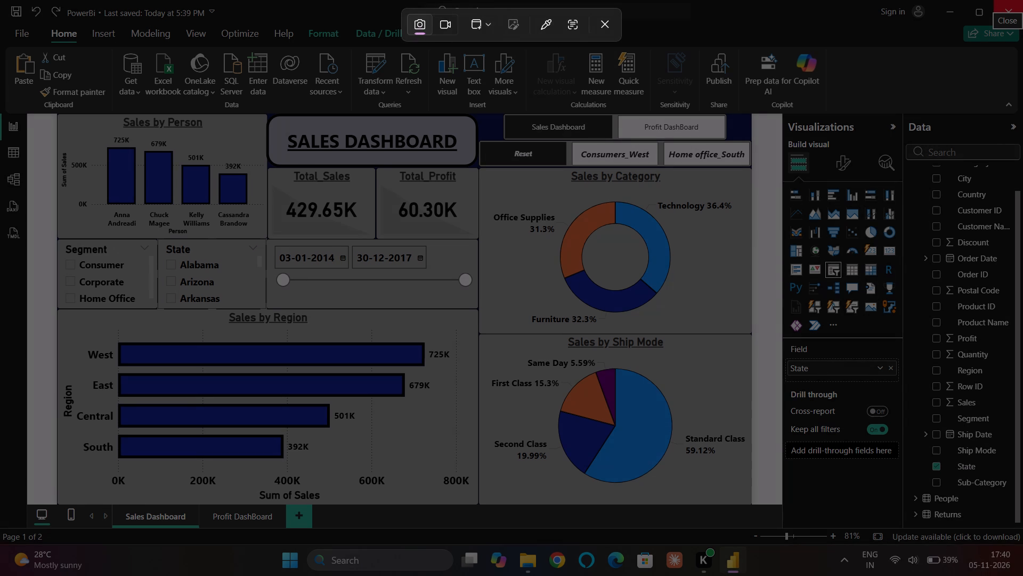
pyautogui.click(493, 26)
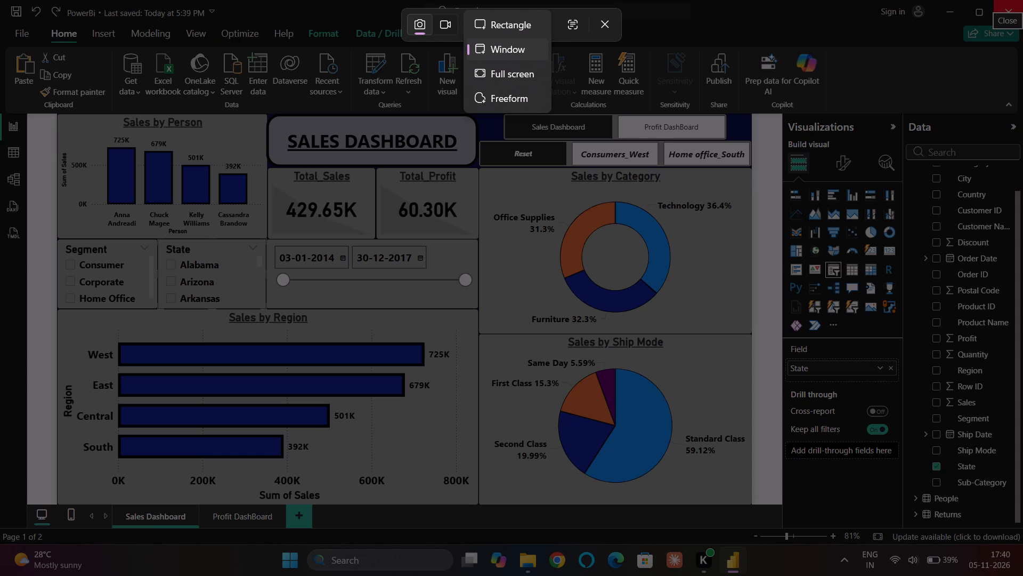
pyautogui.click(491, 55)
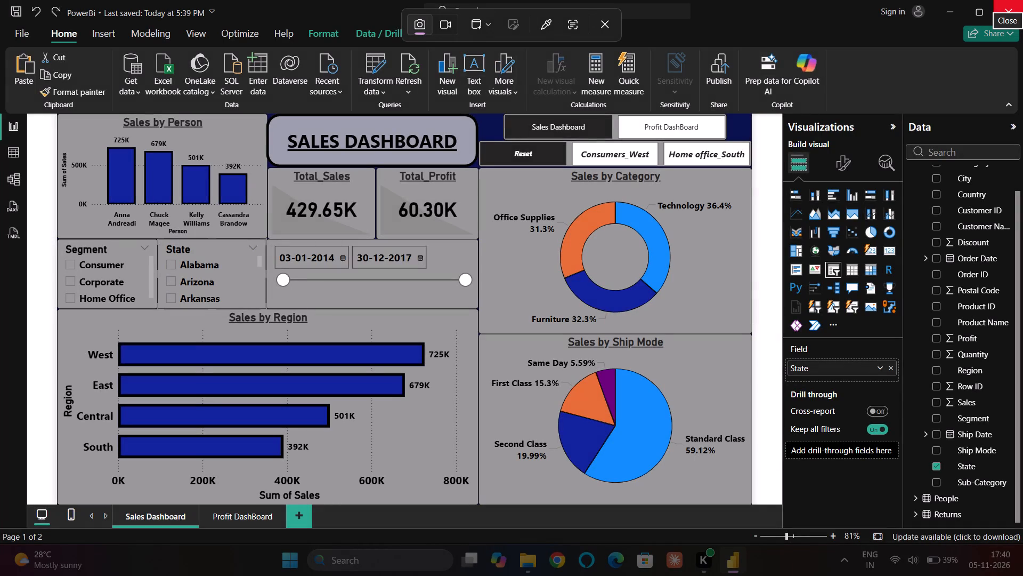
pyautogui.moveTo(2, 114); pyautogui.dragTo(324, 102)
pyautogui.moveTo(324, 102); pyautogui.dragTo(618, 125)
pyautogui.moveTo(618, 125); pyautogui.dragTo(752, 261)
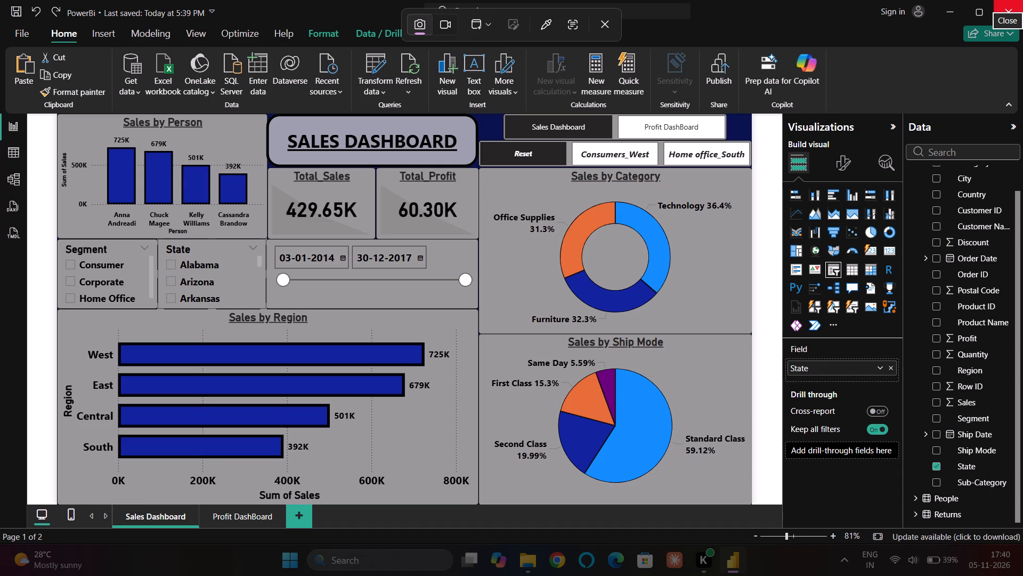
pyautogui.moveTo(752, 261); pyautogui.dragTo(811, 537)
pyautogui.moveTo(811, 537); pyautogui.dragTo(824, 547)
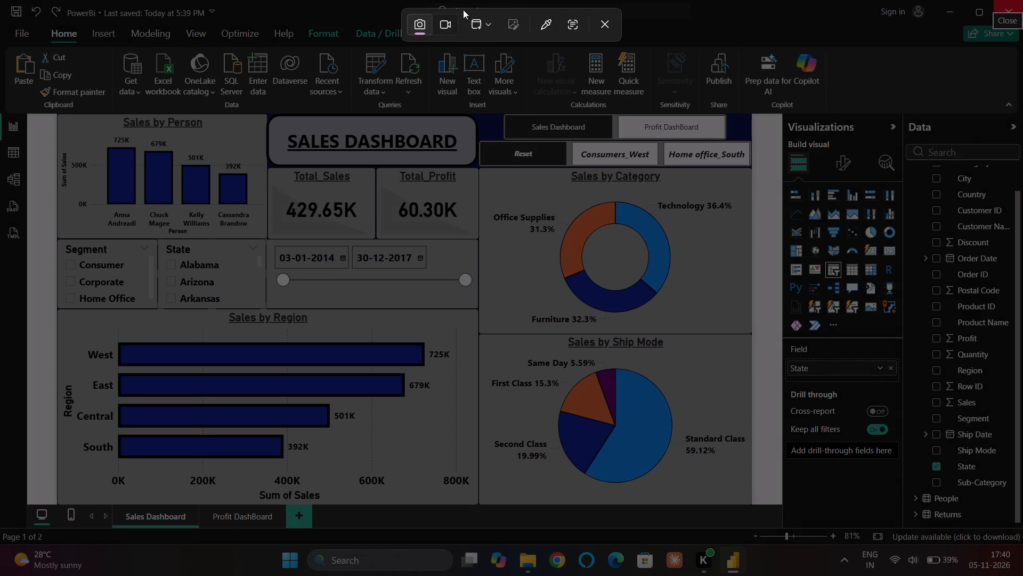
# Switch the snip mode to Full screen and capture a screenshot showing the Sales Dashboard page.
pyautogui.click(484, 23)
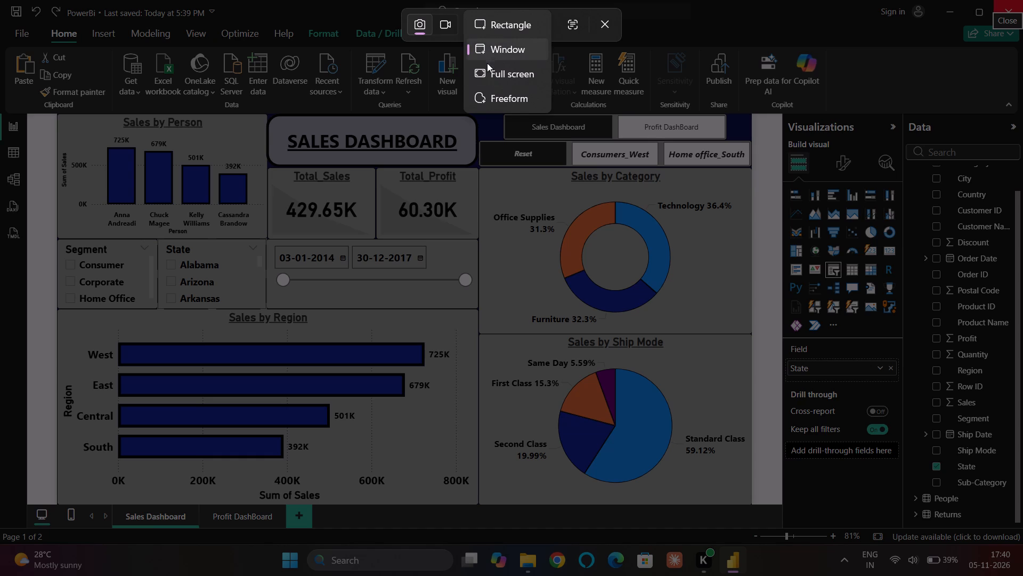
pyautogui.click(505, 28)
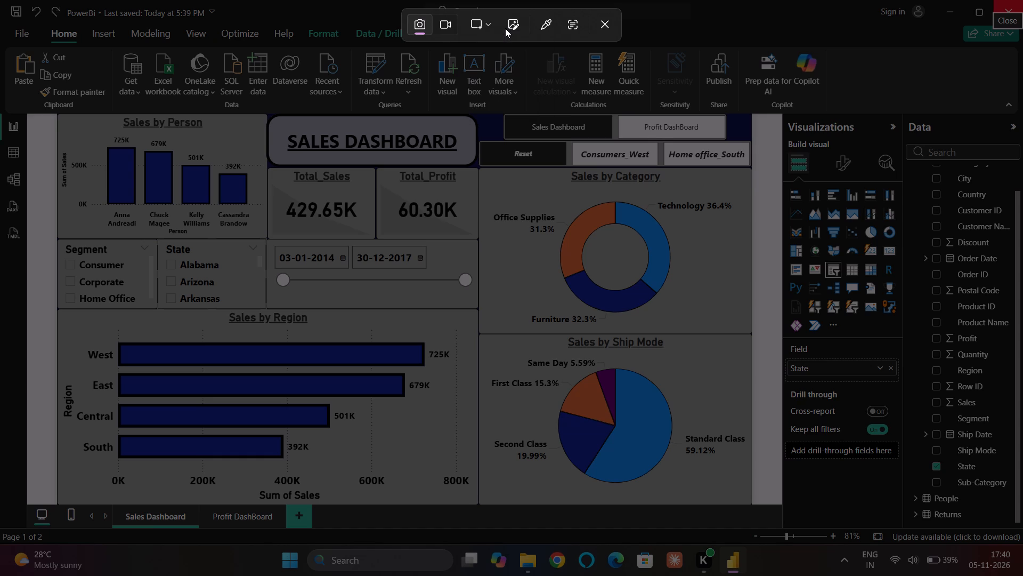
pyautogui.click(492, 25)
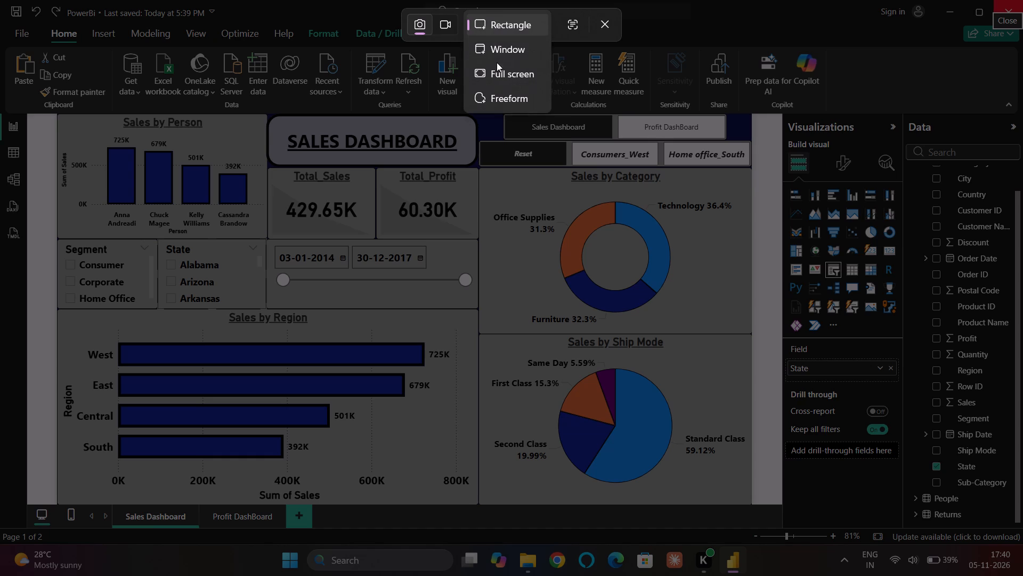
pyautogui.click(494, 69)
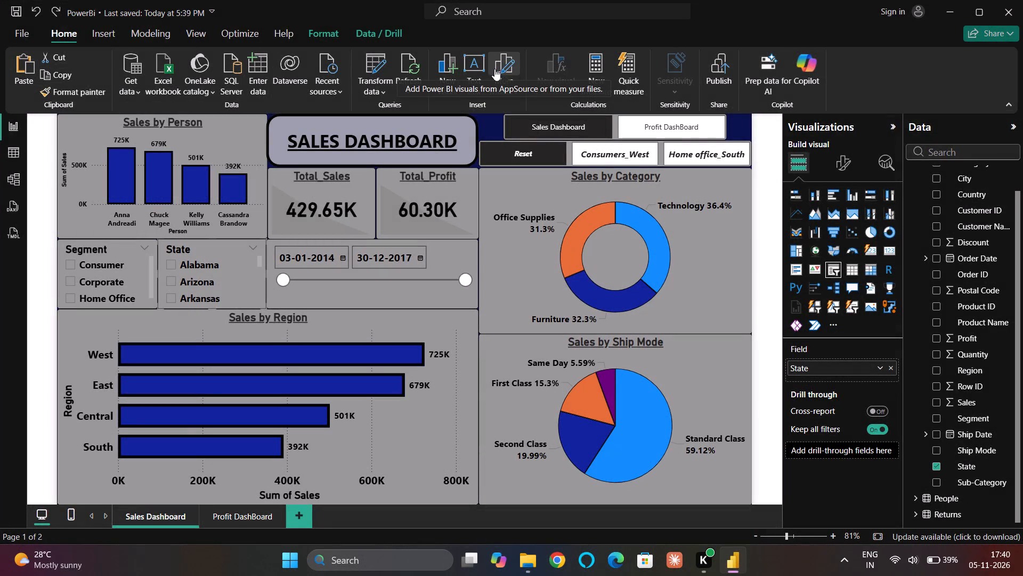